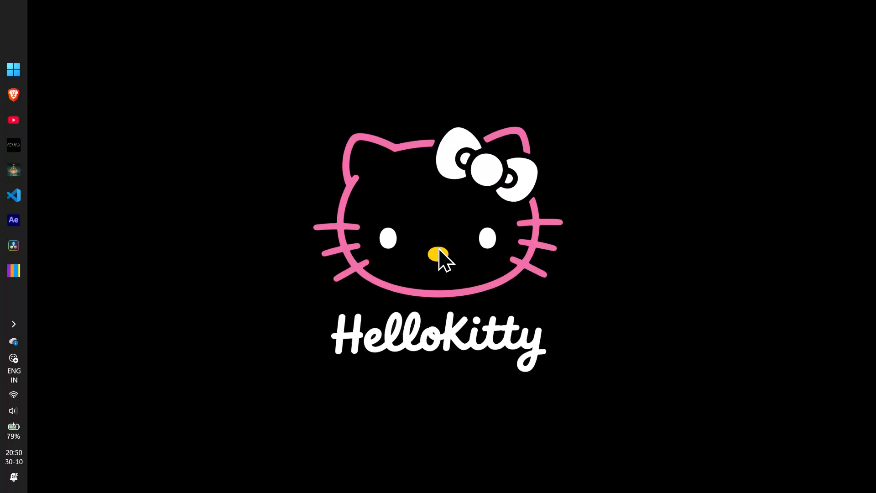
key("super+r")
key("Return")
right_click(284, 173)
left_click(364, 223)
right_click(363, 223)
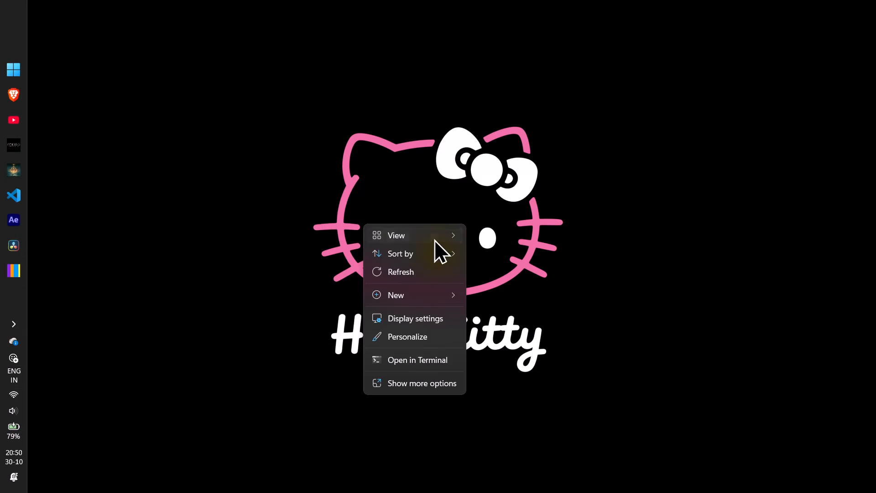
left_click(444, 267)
Launch Adobe After Effects.
left_click(2, 218)
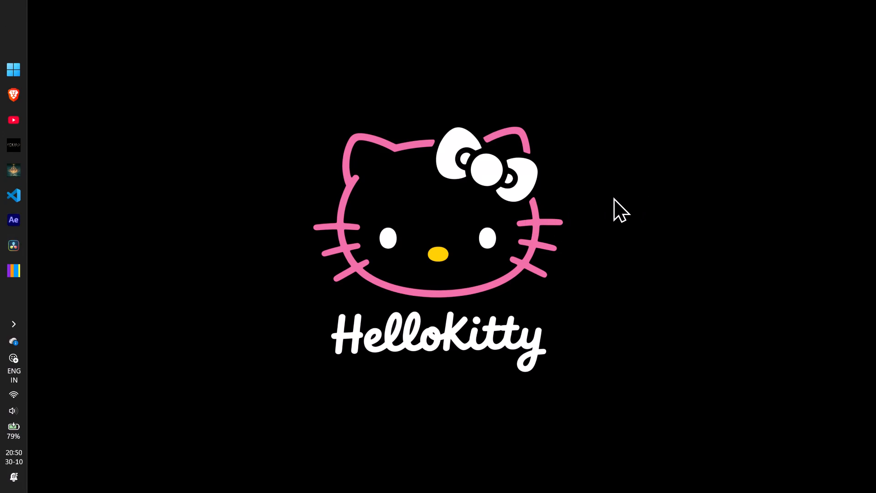
Open a new File Explorer window.
key("super+e")
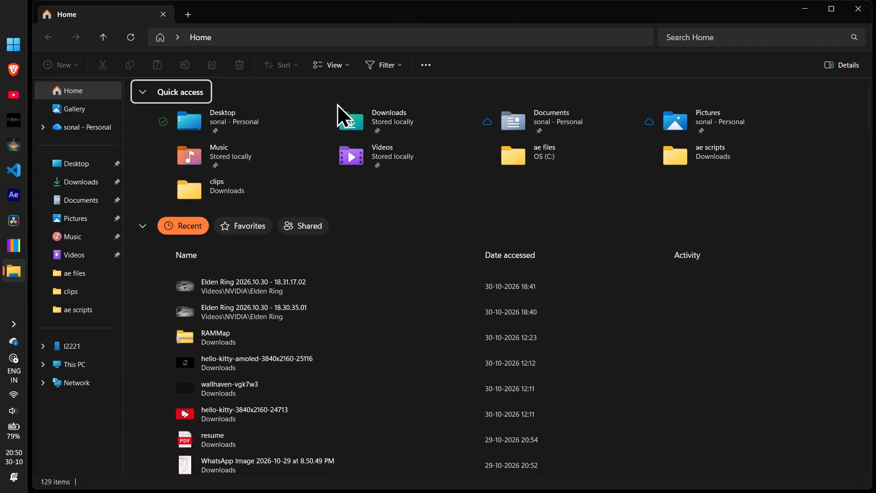
Switch from File Explorer to the Adobe After Effects window.
key("alt+Tab")
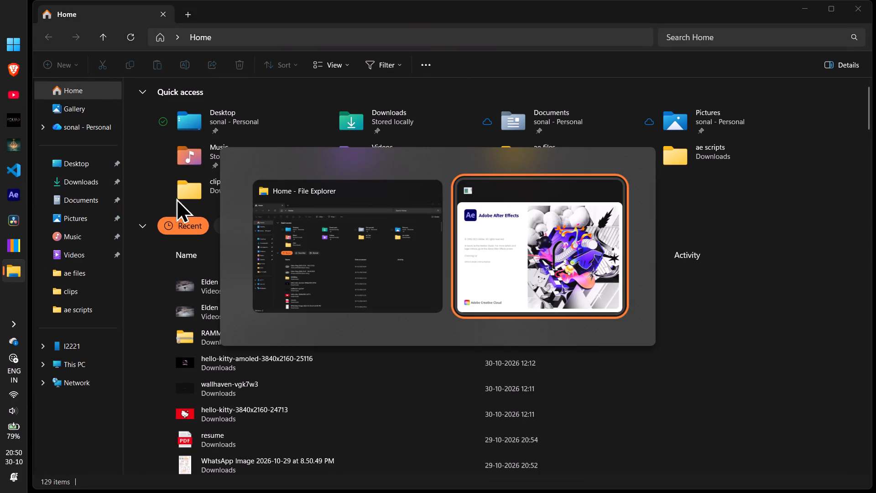
key("alt+Tab")
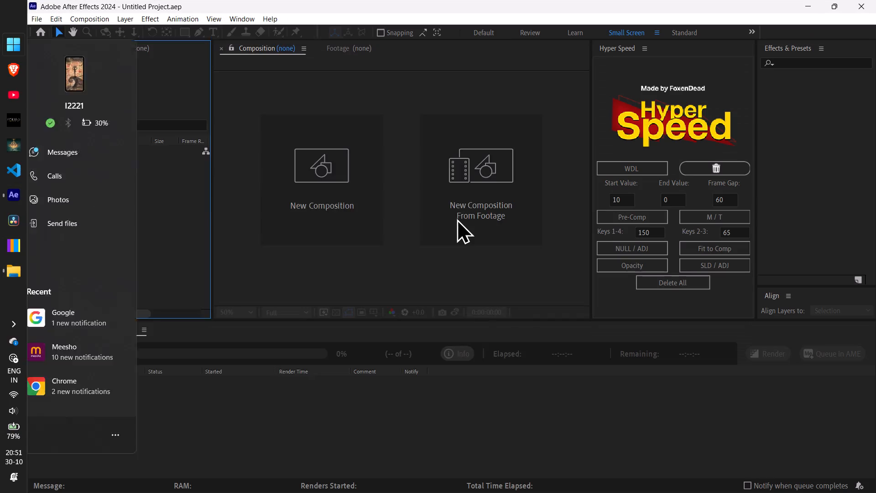
Search the system for "kur" and launch the top match.
type("kur")
key("Return")
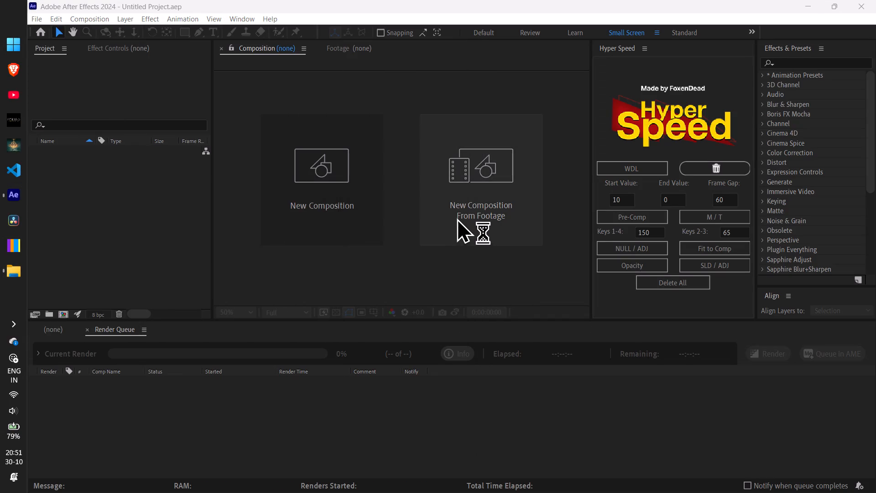
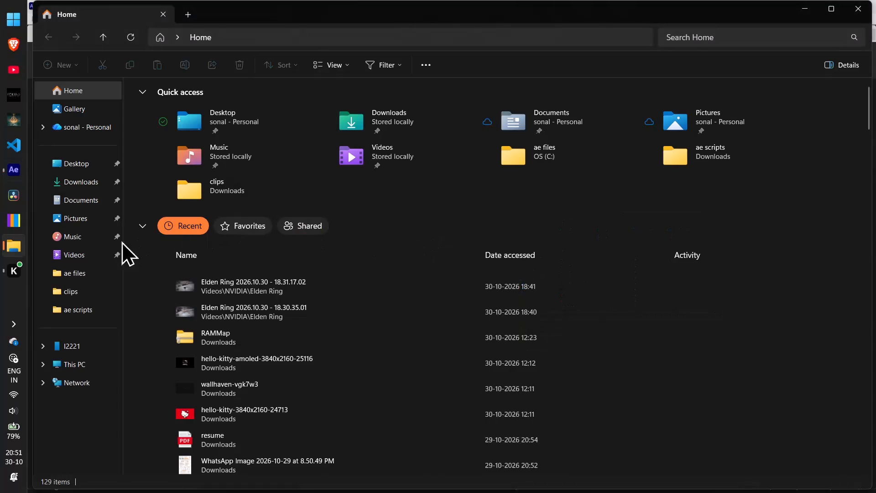
Browse from This PC through OS (C:), Users and the user's profile to the Videos\NVIDIA\Elden Ring folder.
left_click(89, 363)
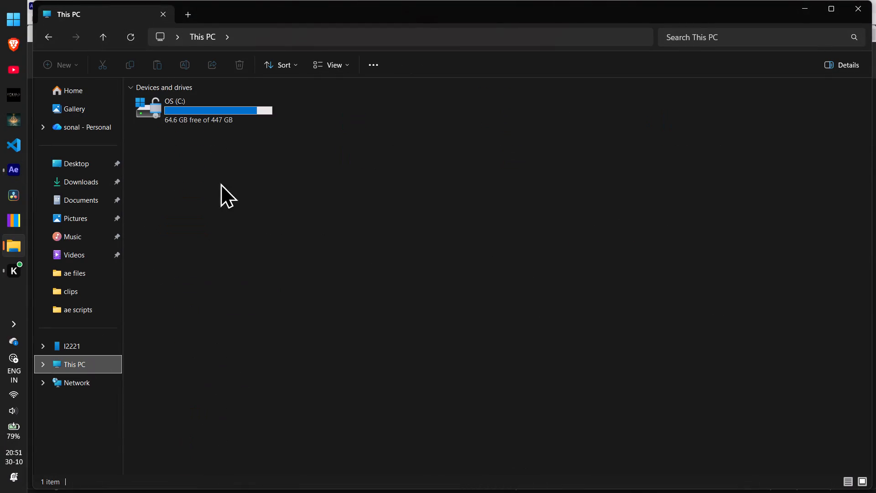
double_click(220, 114)
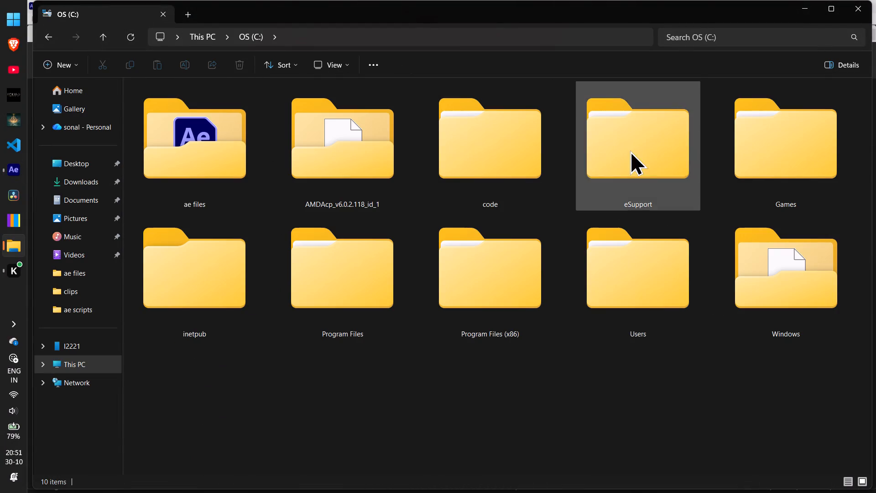
double_click(648, 241)
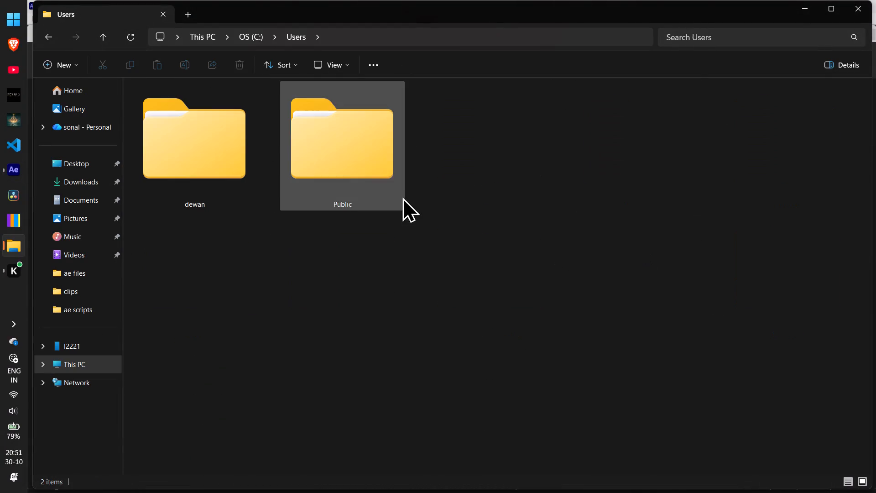
double_click(245, 180)
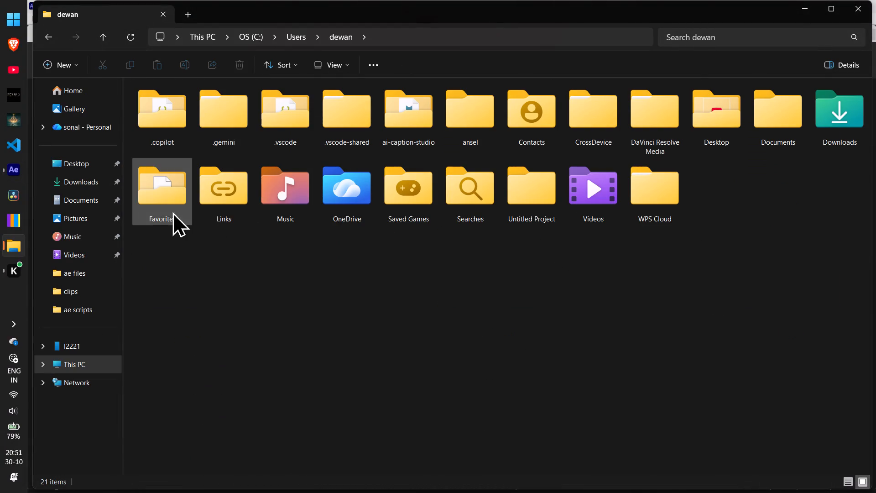
double_click(601, 219)
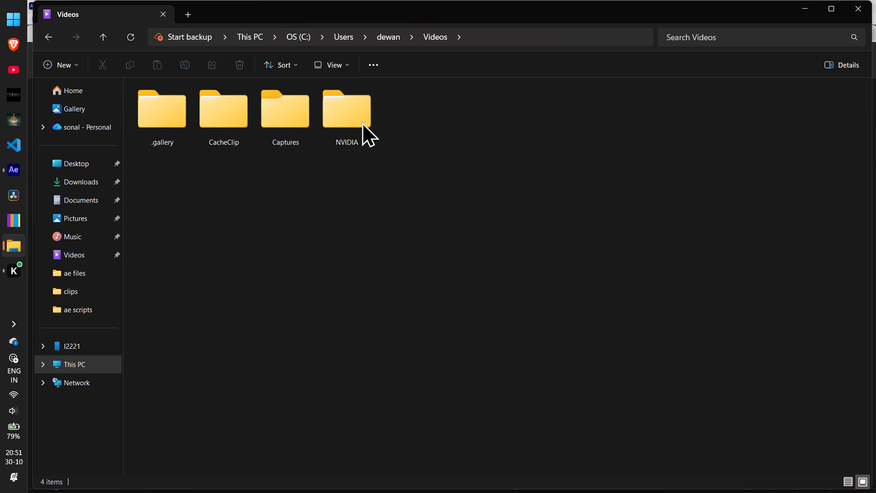
double_click(362, 121)
double_click(184, 126)
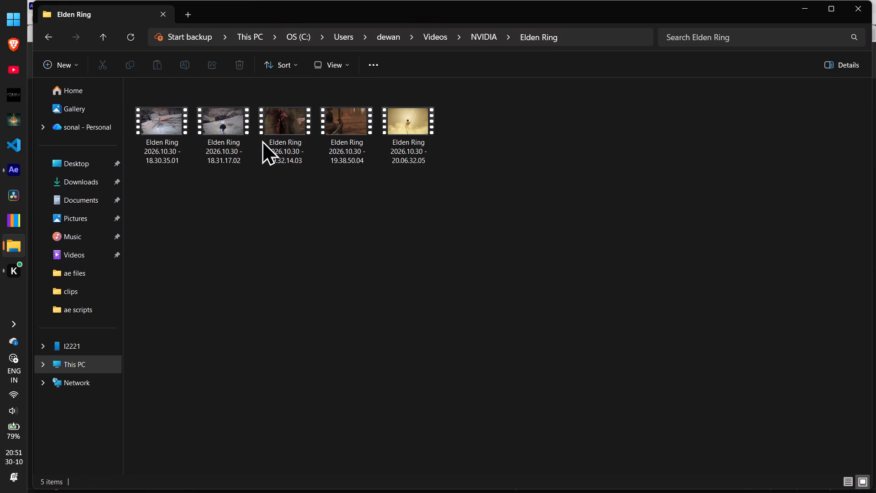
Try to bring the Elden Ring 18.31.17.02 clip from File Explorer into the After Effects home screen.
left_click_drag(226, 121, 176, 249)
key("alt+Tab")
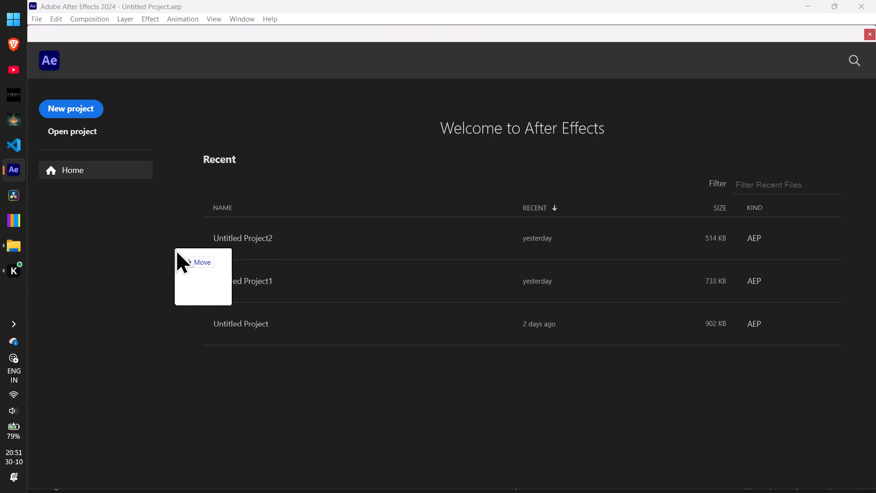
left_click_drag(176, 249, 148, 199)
Start a new After Effects project.
left_click(87, 114)
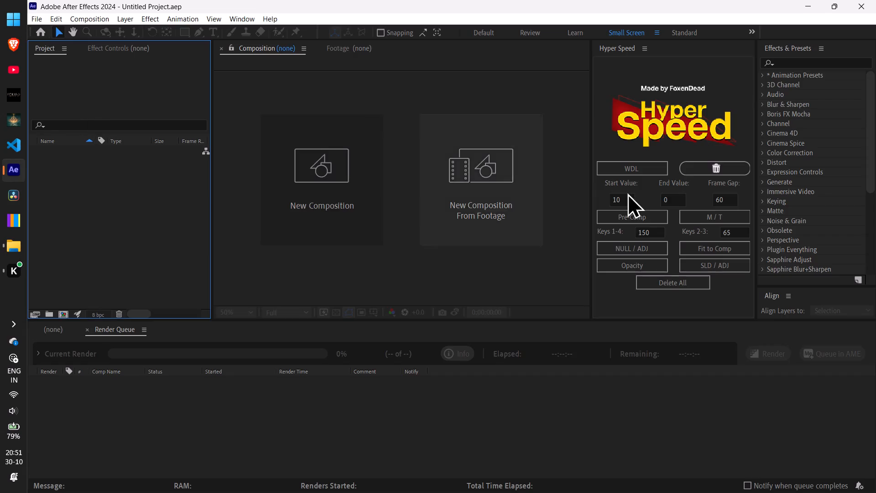
Import the Elden Ring 18.31.17.02 clip from File Explorer into the After Effects project.
key("alt+Tab")
left_click_drag(227, 118, 132, 239)
key("alt+Tab")
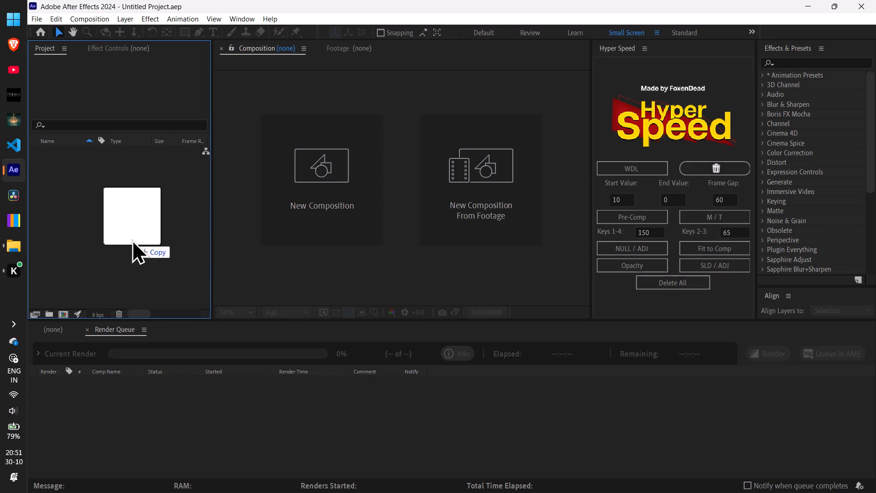
left_click_drag(132, 239, 132, 239)
Import the Elden Ring 19.32.14.03 clip from File Explorer into the After Effects project.
key("alt+Tab")
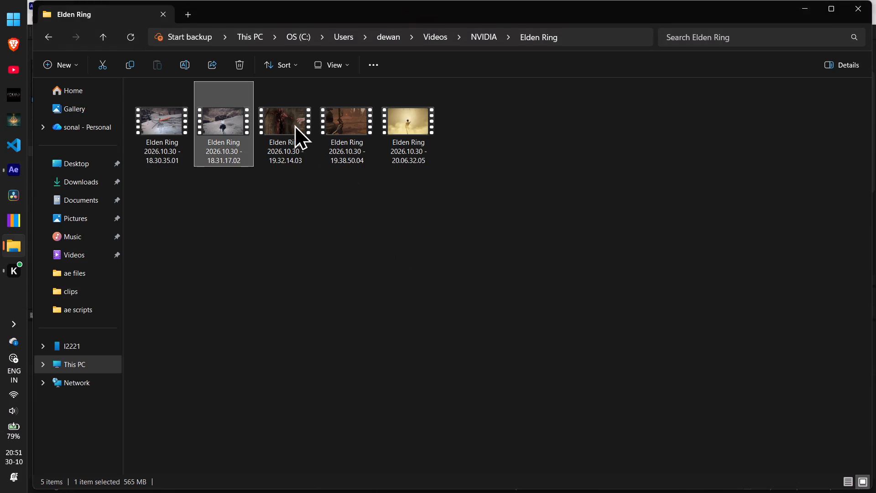
left_click_drag(291, 125, 119, 201)
key("alt+Tab")
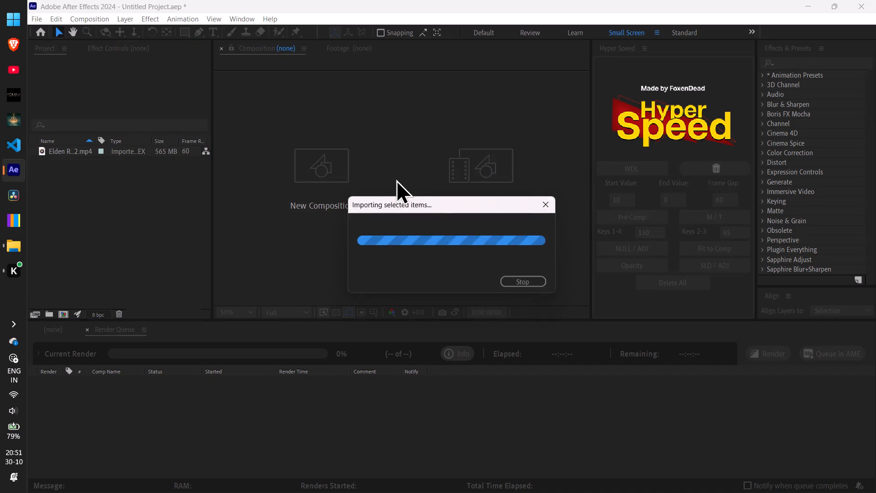
Preview the Elden Ring 19.38.50.04 and 20.06.32.05 clips from the Explorer folder in Media Player, skipping through each.
key("alt+Tab")
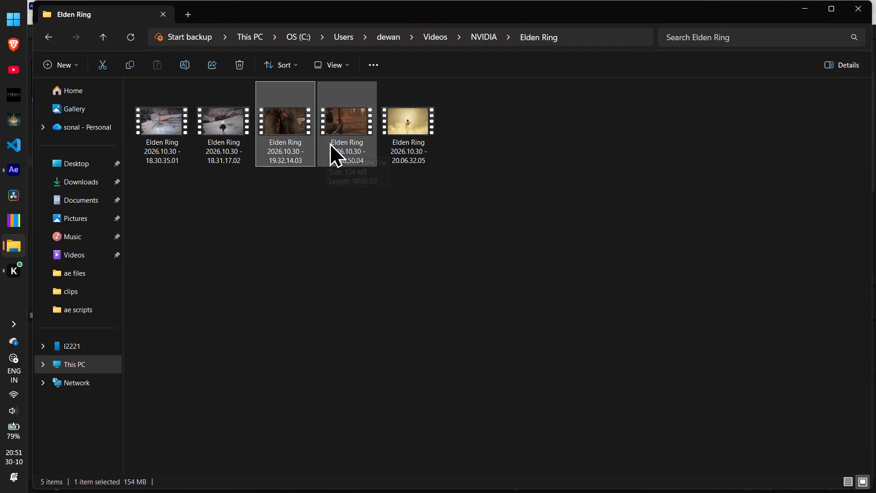
double_click(329, 139)
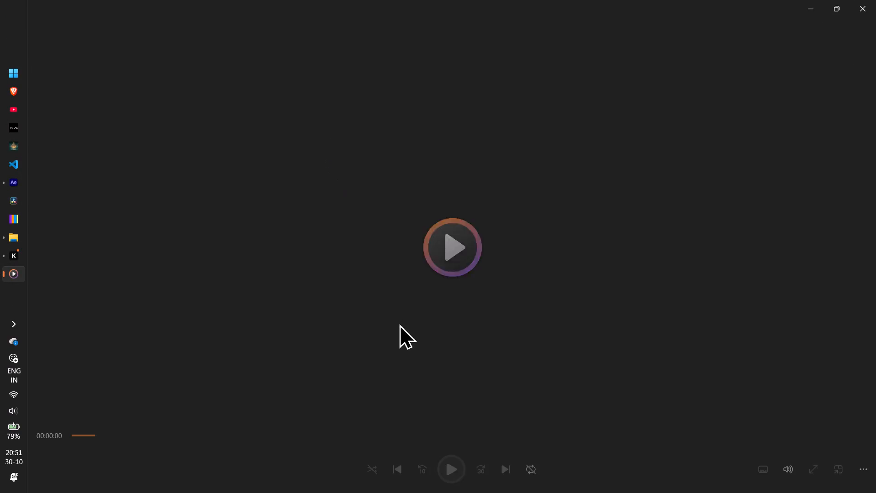
left_click(189, 430)
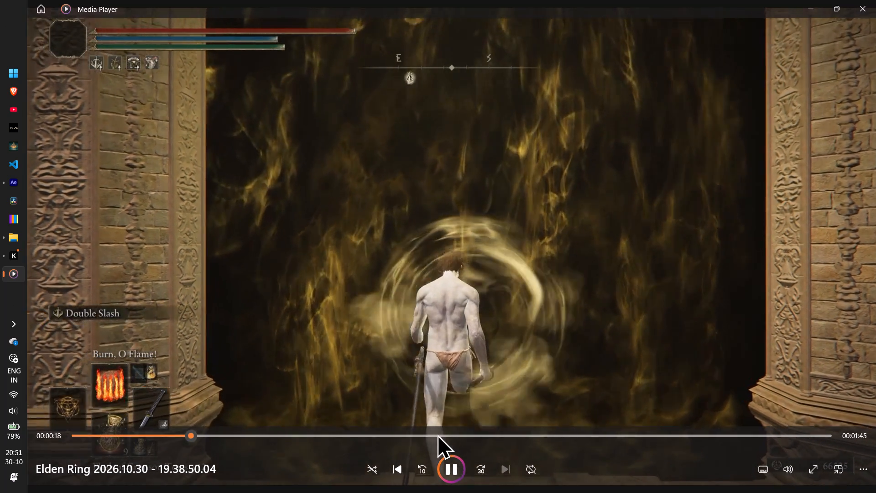
left_click(437, 434)
left_click(873, 0)
double_click(422, 160)
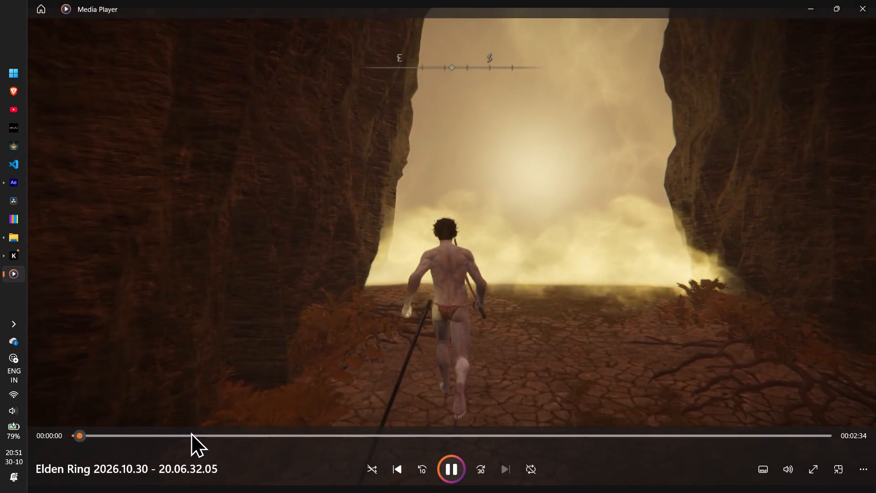
left_click(190, 432)
left_click(873, 1)
left_click(858, 18)
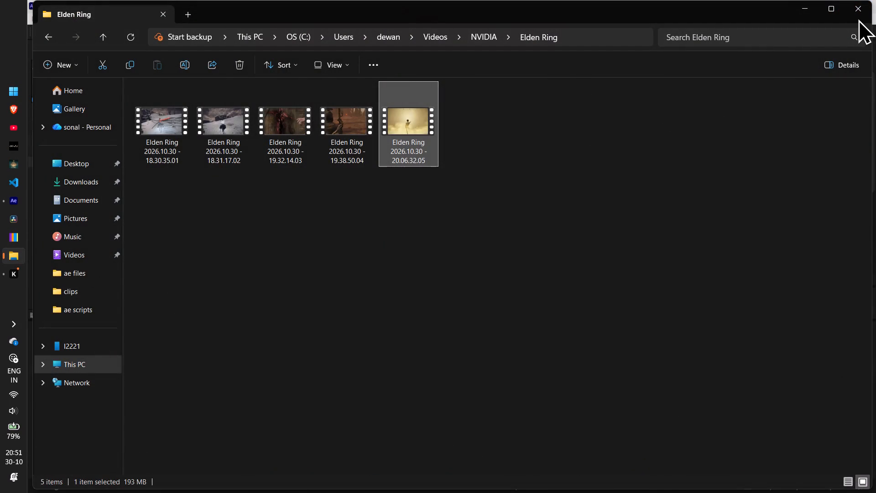
left_click(193, 14)
Switch back to After Effects and preview the imported Elden Ring 18.31.17.02 footage.
key("alt+Tab")
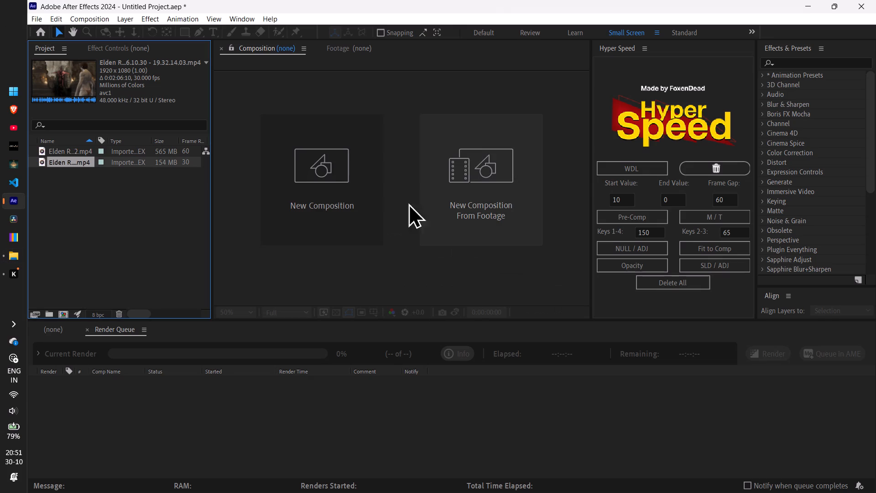
left_click(123, 208)
double_click(55, 148)
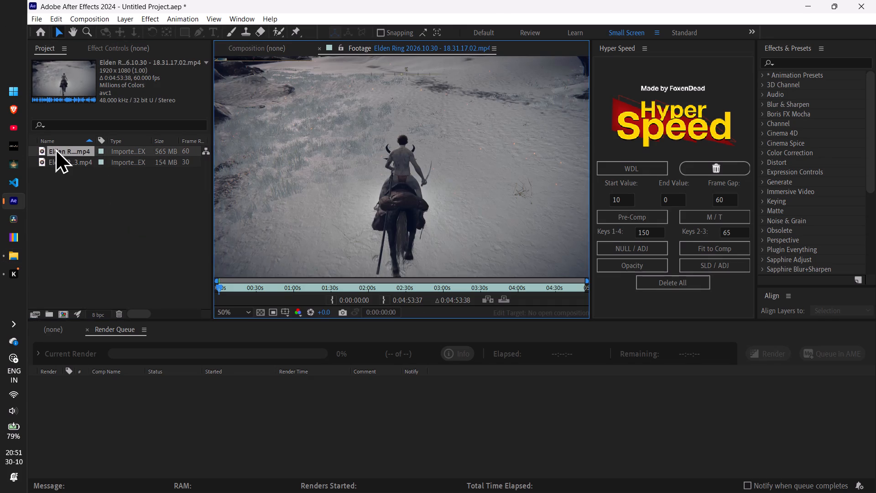
key("space")
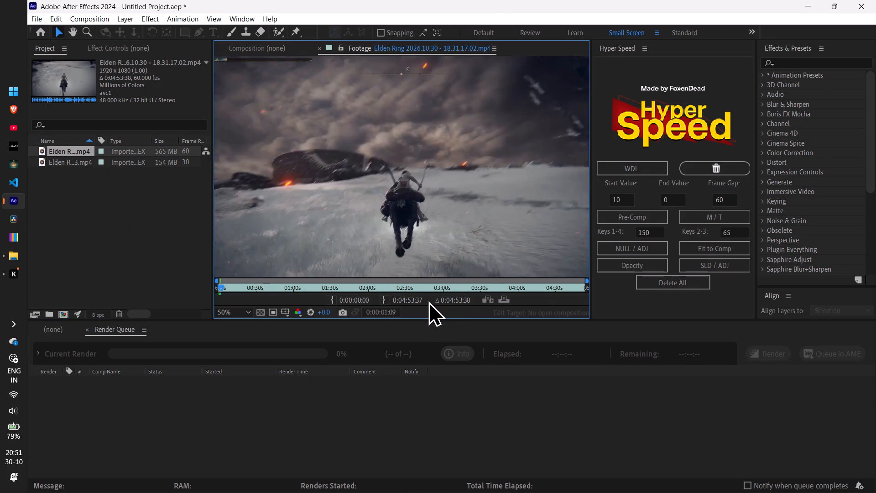
key("space")
Add the Elden Ring 18.31.17.02 footage to the Render Queue as a new composition.
left_click_drag(72, 154, 144, 405)
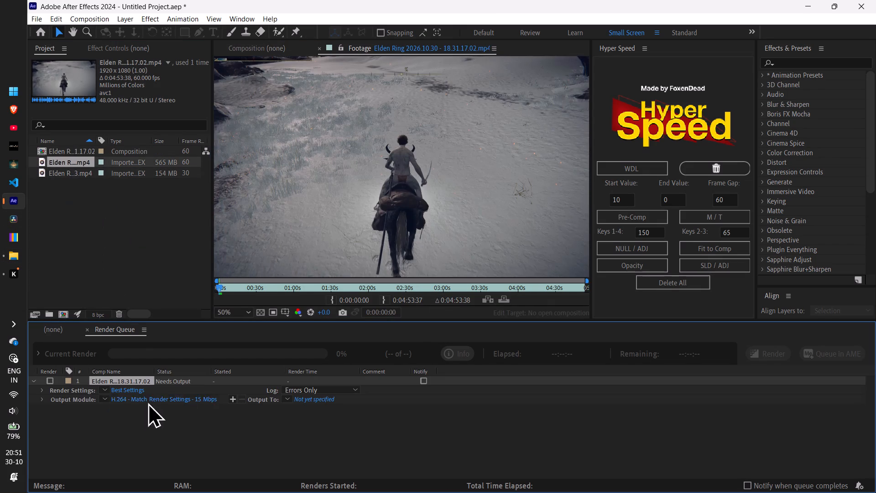
left_click(61, 337)
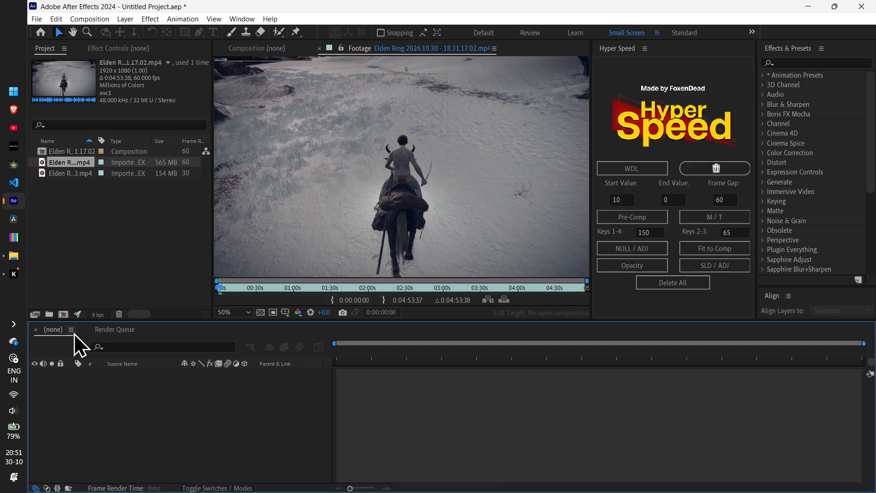
left_click(146, 329)
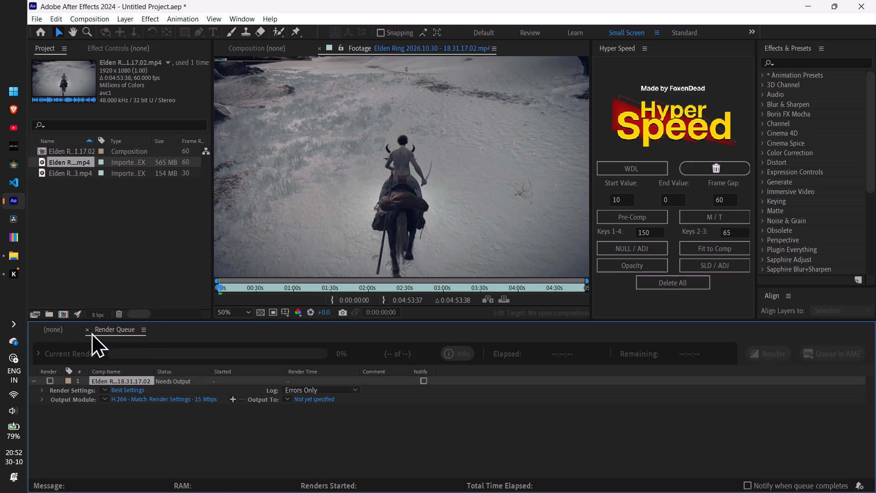
Close the Render Queue and create a composition from the Elden Ring 18.31.17.02 footage in the empty timeline.
left_click(89, 330)
left_click(103, 416)
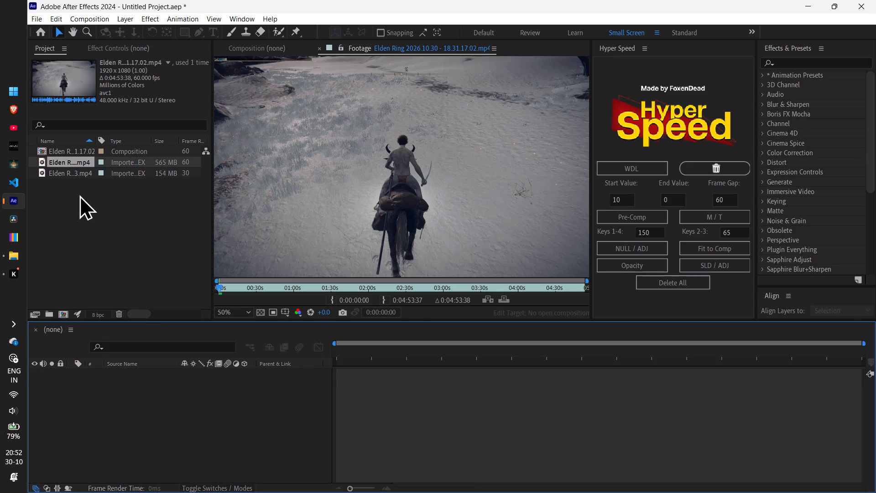
left_click_drag(79, 159, 133, 390)
Play the new composition's opening and scrub through about its first two minutes, returning to 0:00:00:00.
key("space")
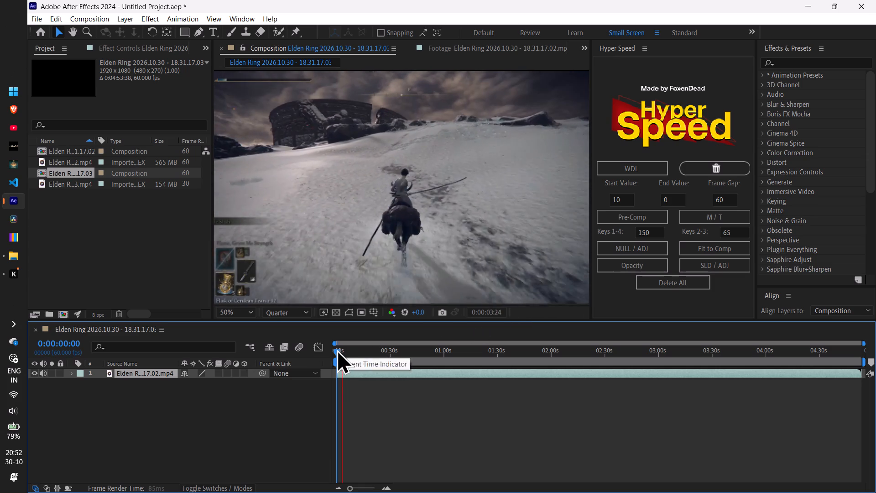
left_click_drag(337, 349, 383, 397)
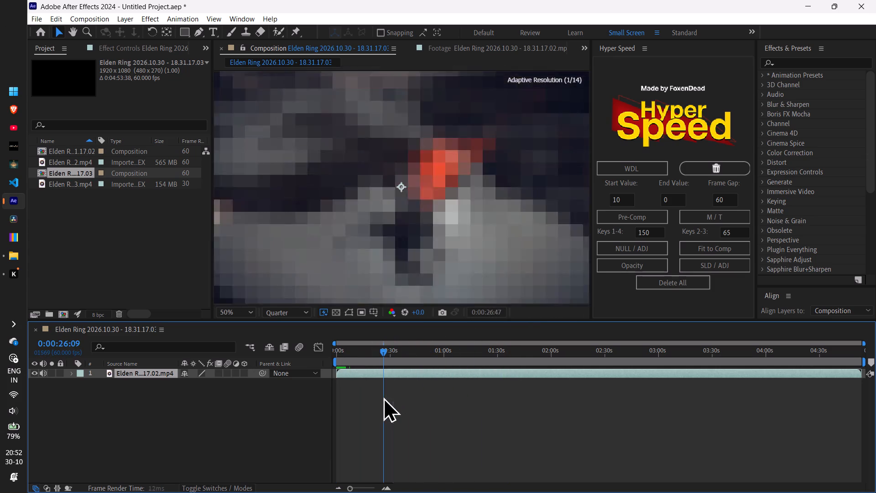
left_click_drag(383, 397, 383, 397)
left_click_drag(390, 350, 407, 350)
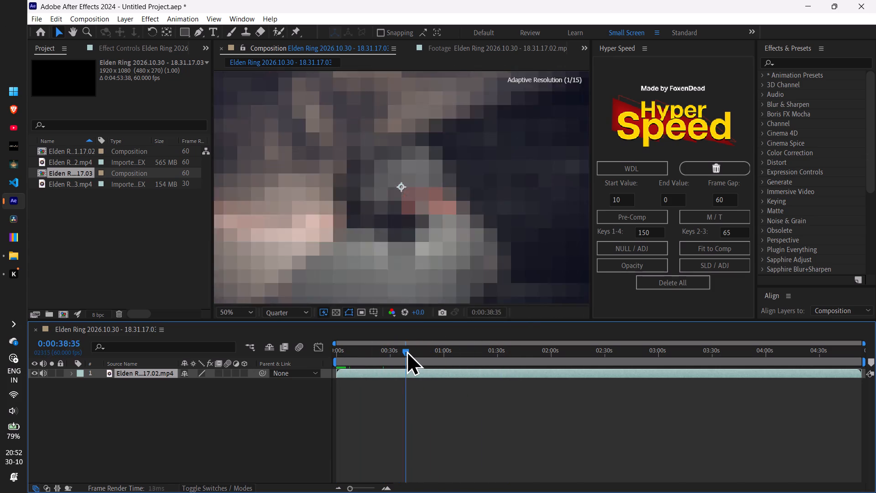
left_click_drag(407, 350, 478, 361)
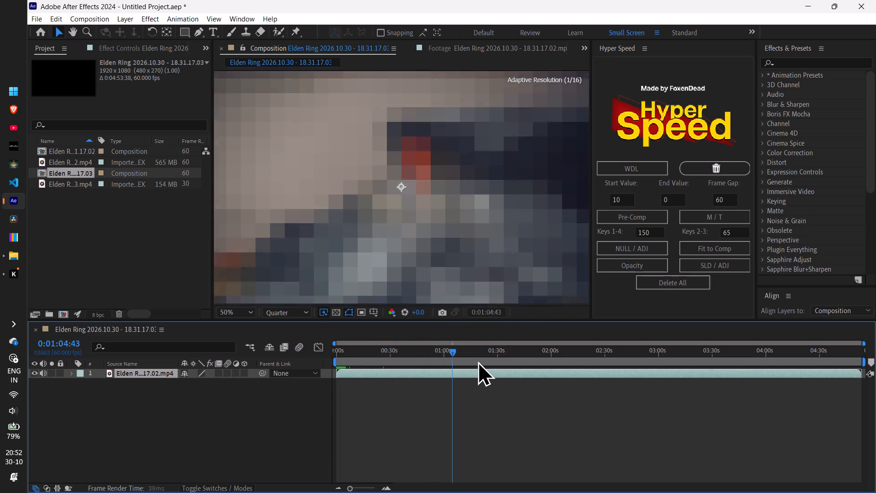
left_click_drag(478, 361, 546, 365)
left_click_drag(544, 352, 485, 382)
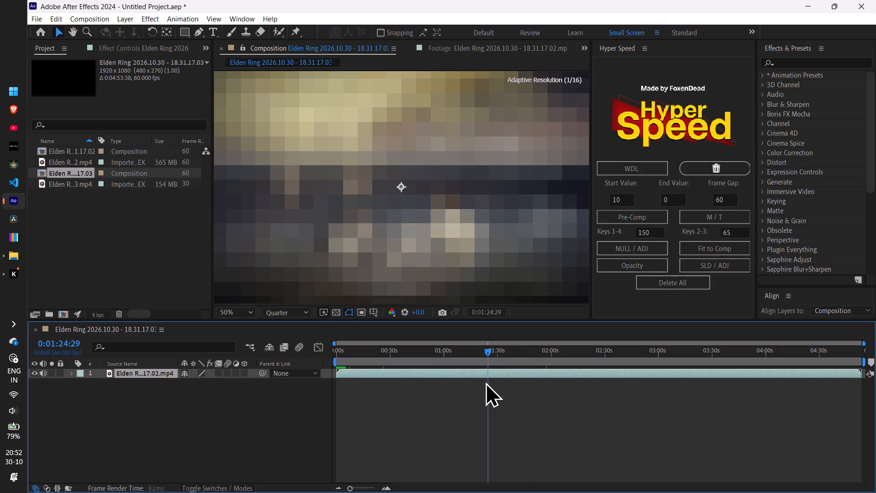
left_click_drag(485, 382, 416, 399)
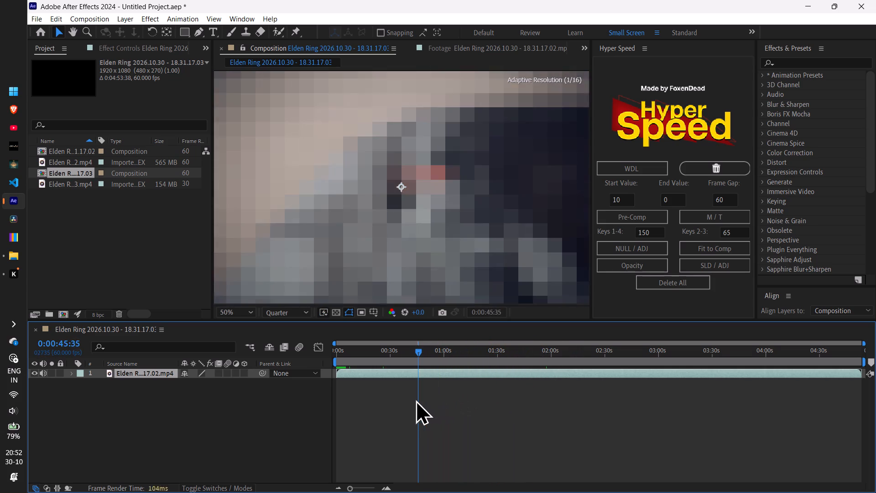
left_click_drag(416, 399, 330, 428)
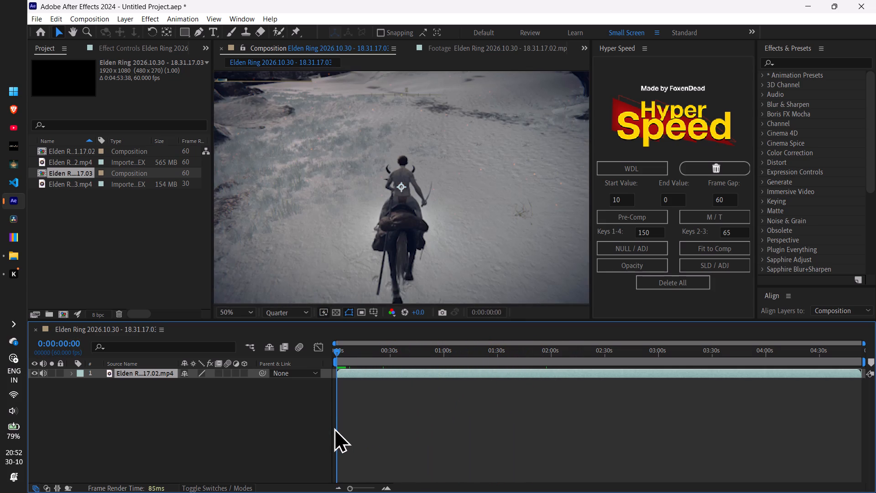
Play the opening again and scrub the playhead through the early footage to 0:00:36:59.
key("space")
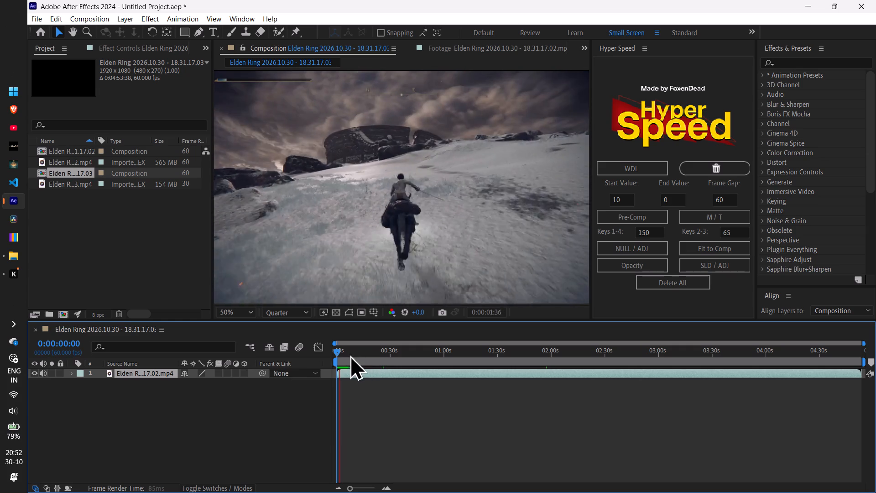
left_click_drag(336, 352, 380, 375)
left_click(396, 367)
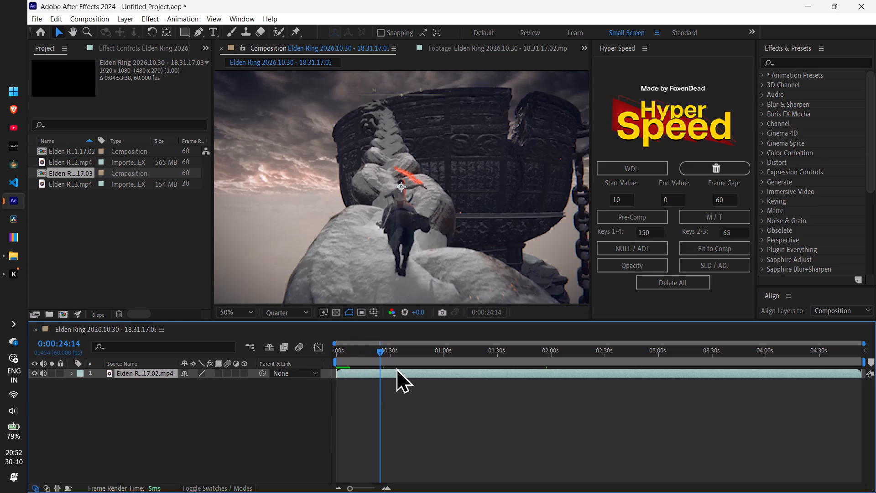
left_click_drag(382, 354, 407, 368)
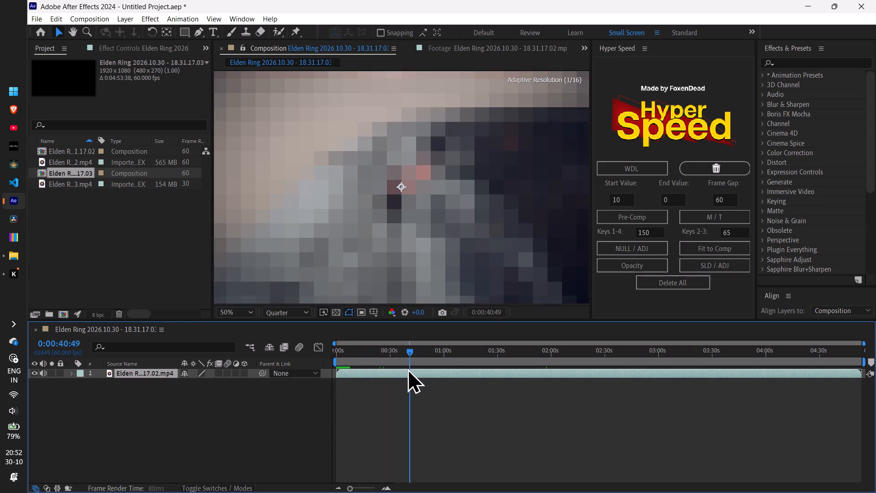
left_click_drag(407, 368, 395, 375)
left_click_drag(394, 354, 404, 362)
left_click(404, 370)
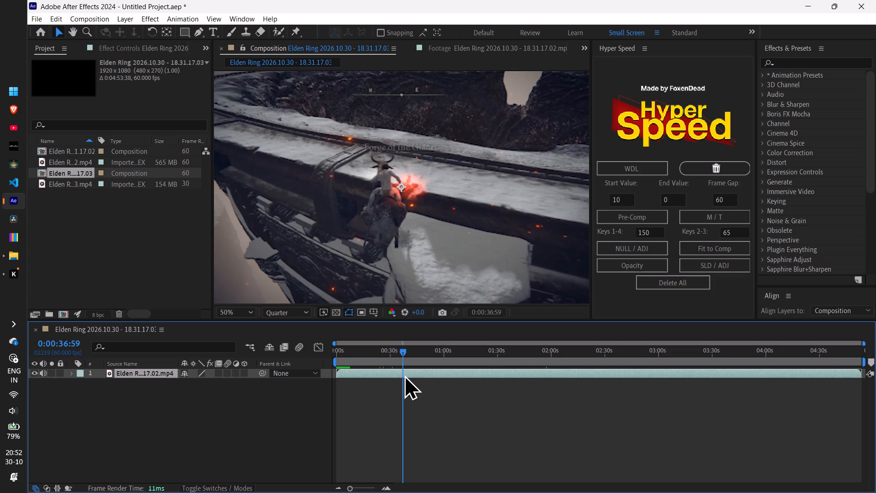
left_click(404, 375)
Split the clip at 0:00:36:59, delete the earlier part and move the remainder to the composition's start.
key("ctrl+shift+d")
left_click(356, 385)
key("Delete")
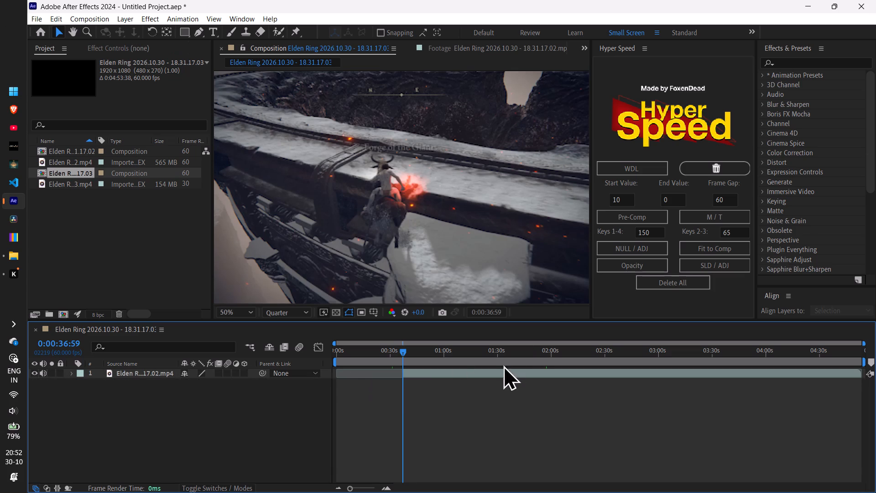
left_click_drag(479, 377, 422, 384)
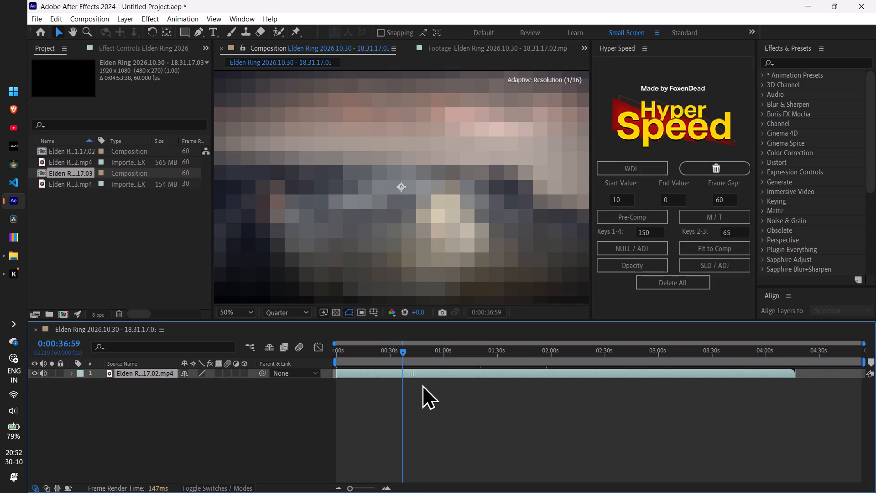
left_click_drag(422, 384, 422, 384)
Play the trimmed clip from the composition's start and scrub ahead to 0:01:03:27.
left_click_drag(399, 354, 302, 377)
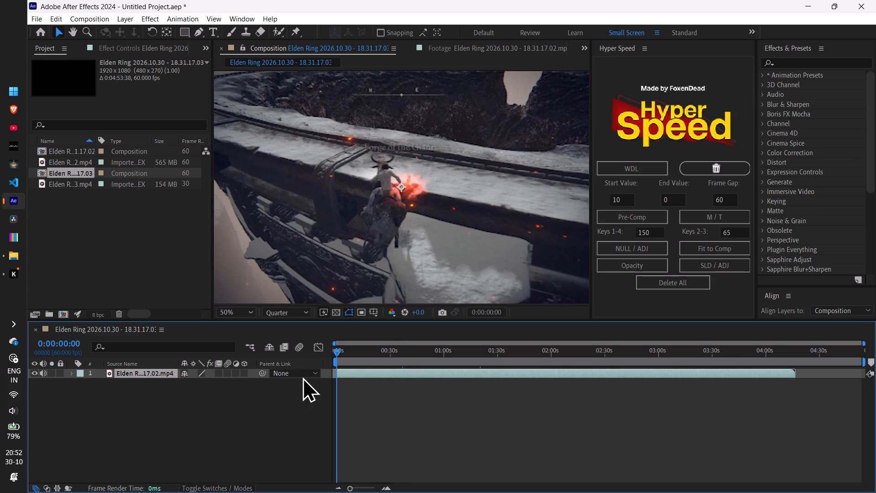
left_click_drag(302, 377, 302, 377)
key("space")
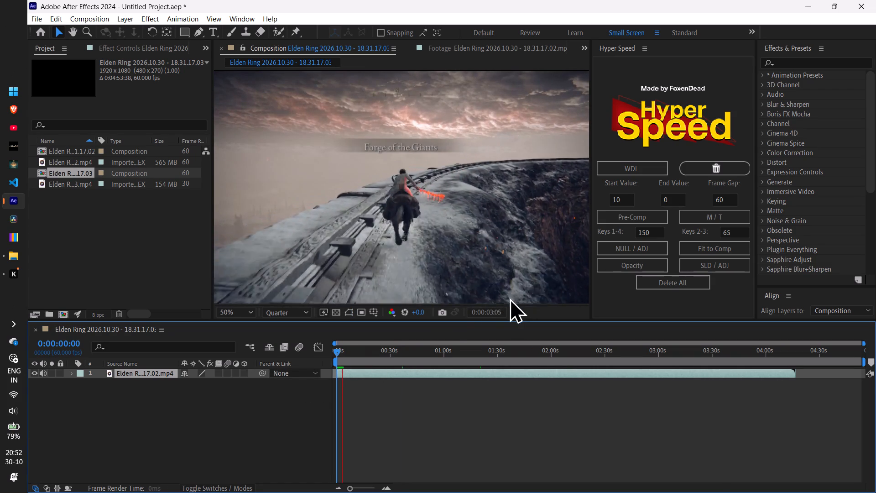
key("space")
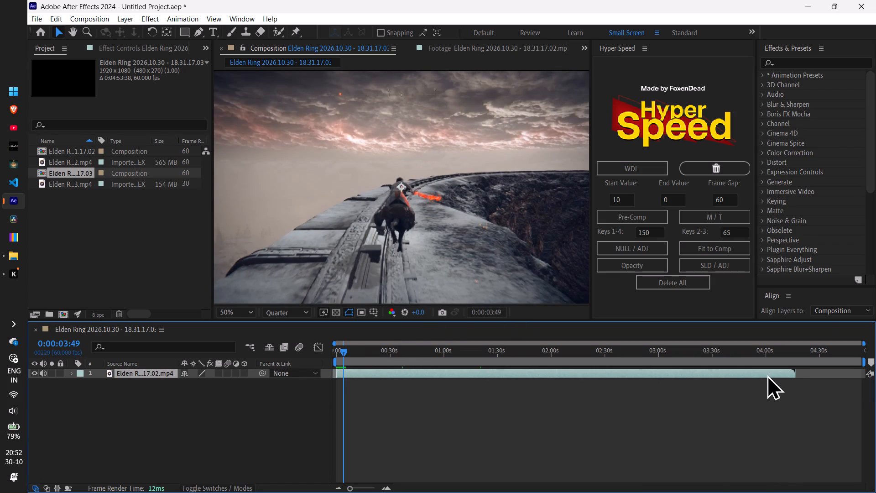
left_click_drag(343, 355, 490, 371)
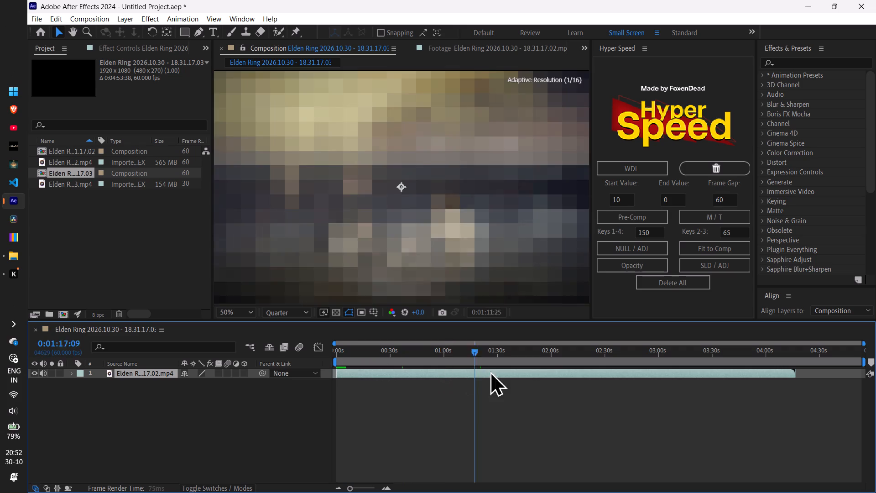
left_click_drag(490, 371, 449, 383)
Switch to File Explorer and show the Elden Ring recordings folder.
key("alt+Tab")
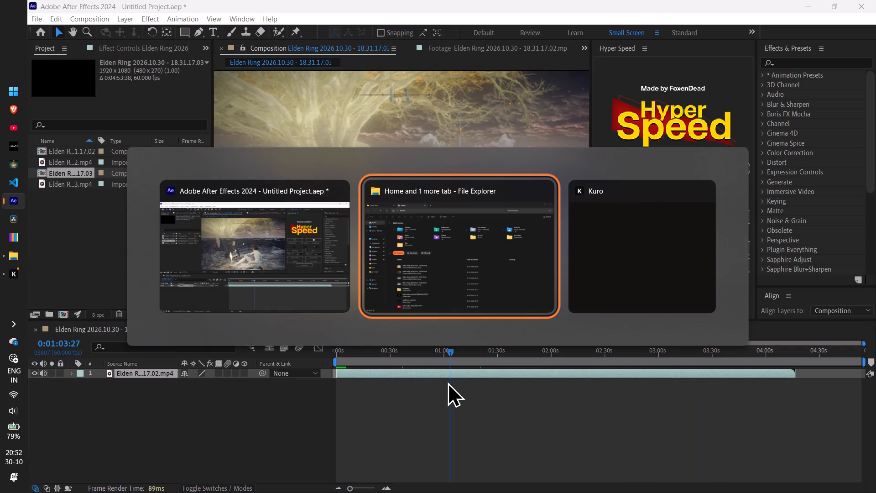
left_click(97, 12)
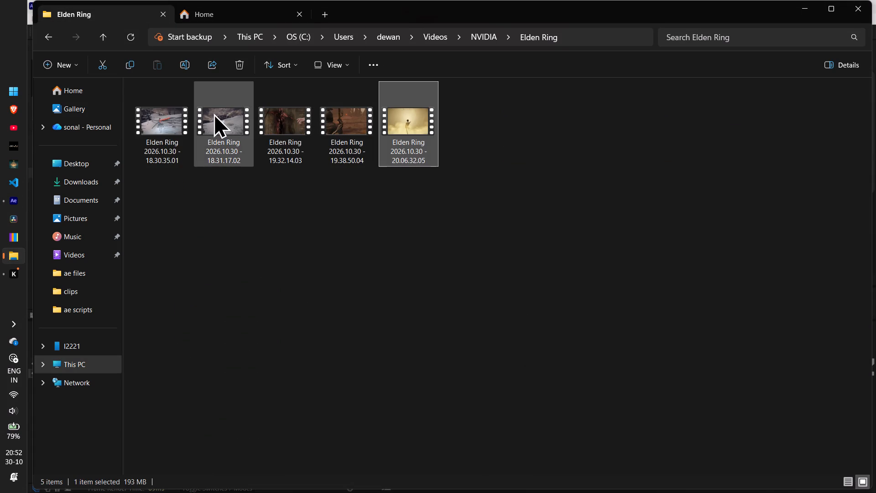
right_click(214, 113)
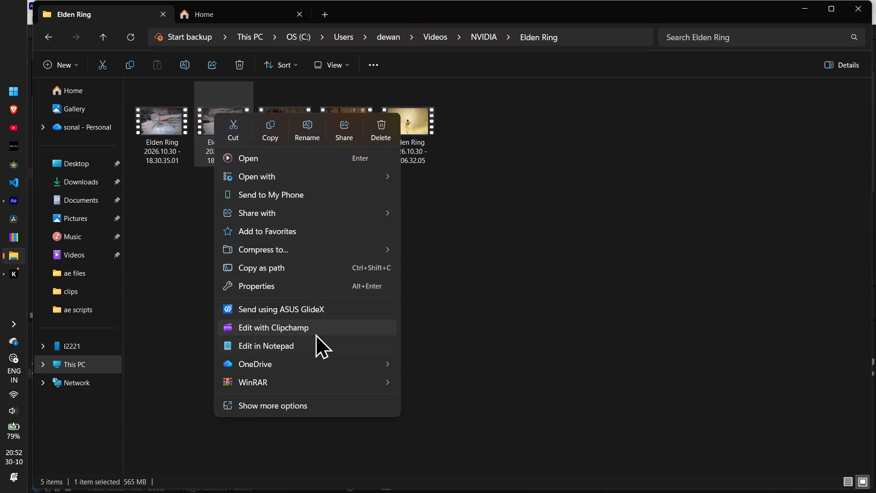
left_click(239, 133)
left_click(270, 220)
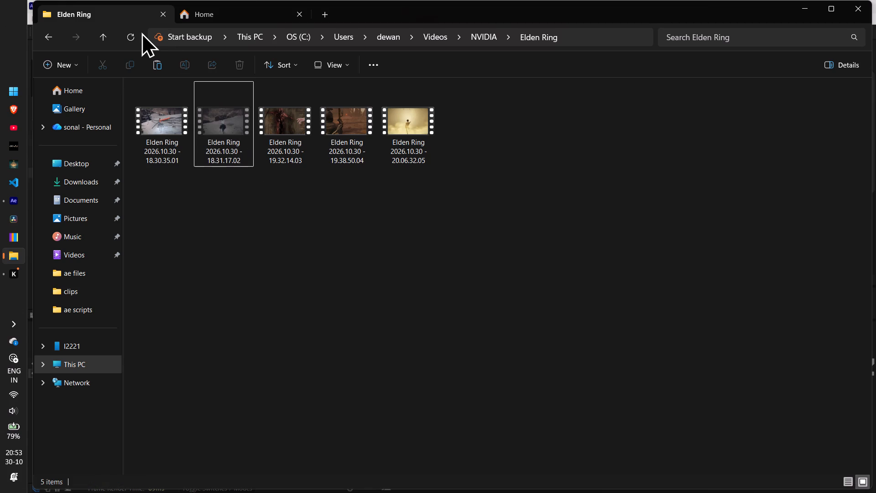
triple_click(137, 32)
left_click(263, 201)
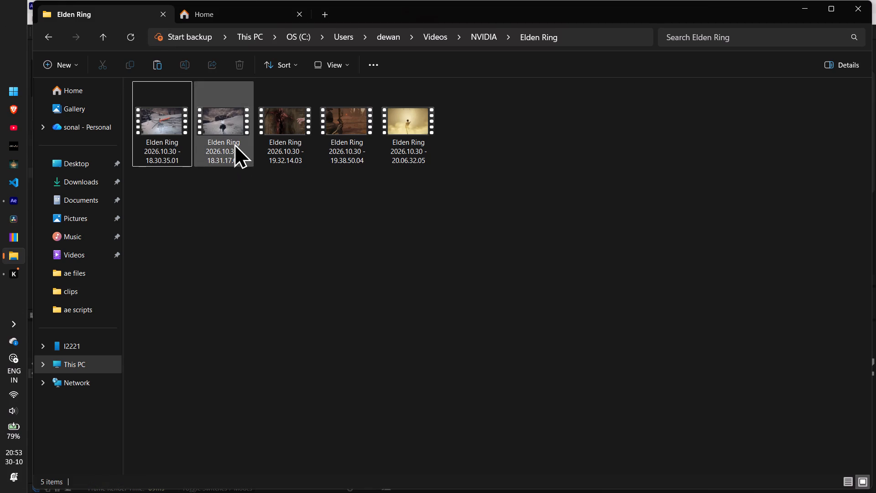
Open the Elden Ring 18.31.17.02 recording in Media Player and skip through its first minute or so.
double_click(233, 143)
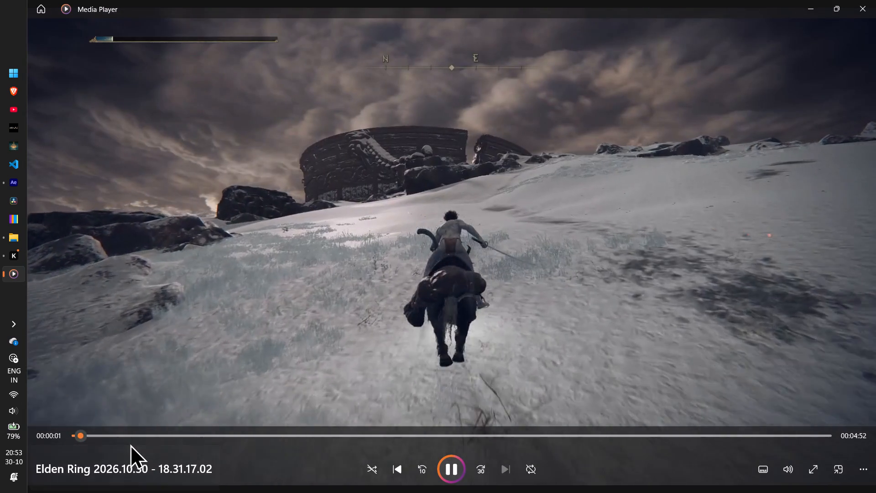
left_click(130, 444)
left_click(181, 440)
left_click(241, 428)
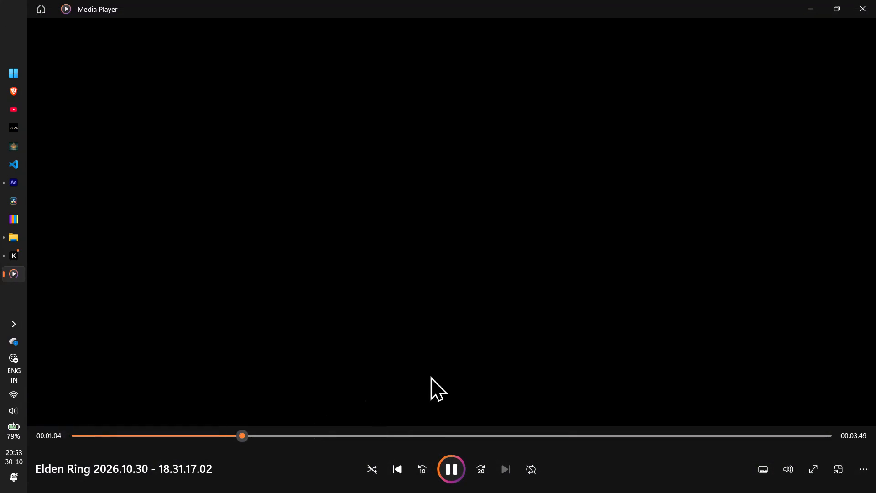
left_click(233, 435)
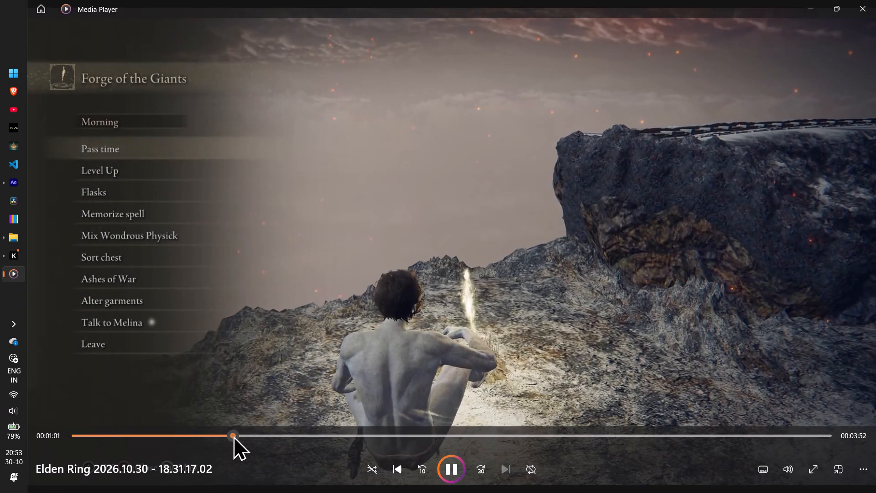
left_click(261, 435)
left_click(234, 437)
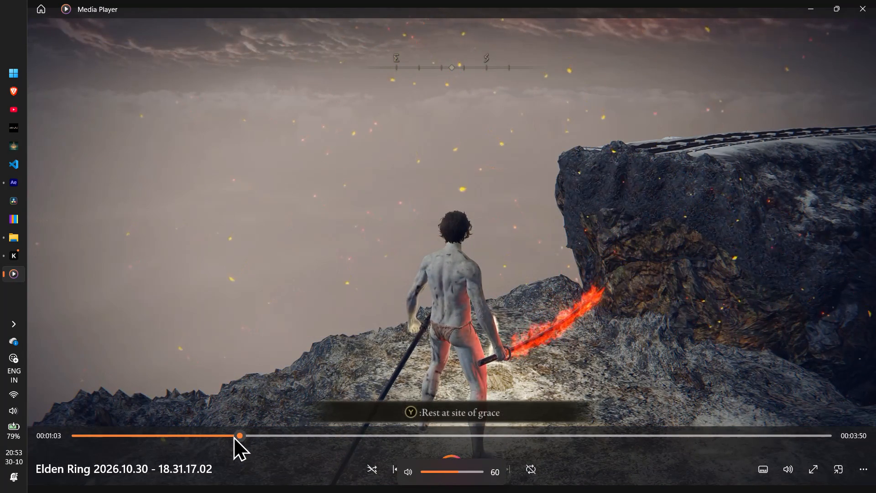
Skip through the recording between about 0:48 and 1:14 to examine the ride and the site of grace scene.
left_click(218, 430)
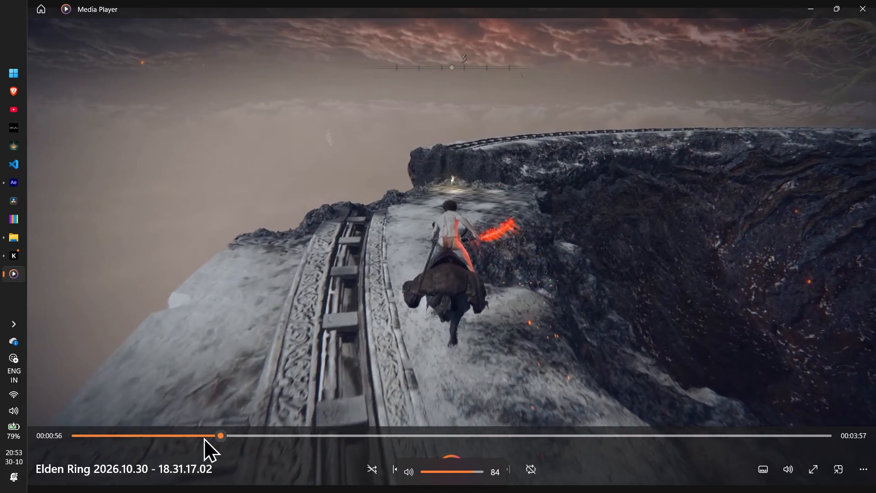
left_click(195, 437)
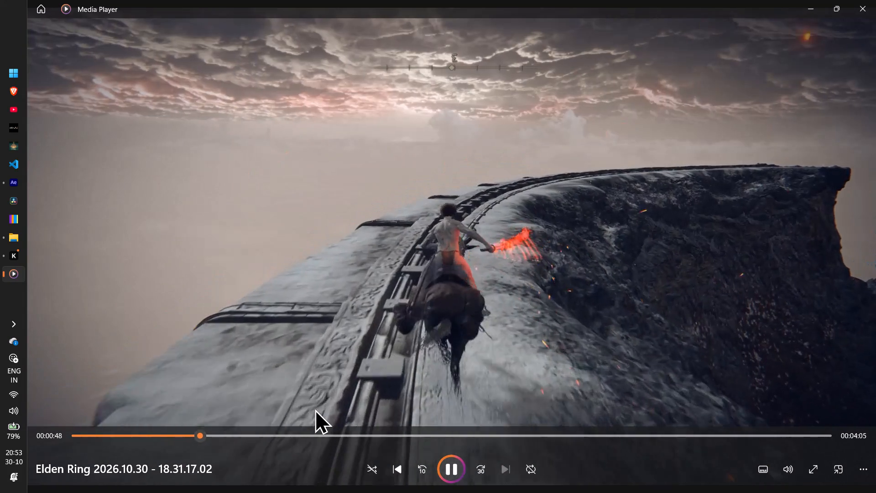
left_click(210, 438)
left_click(220, 435)
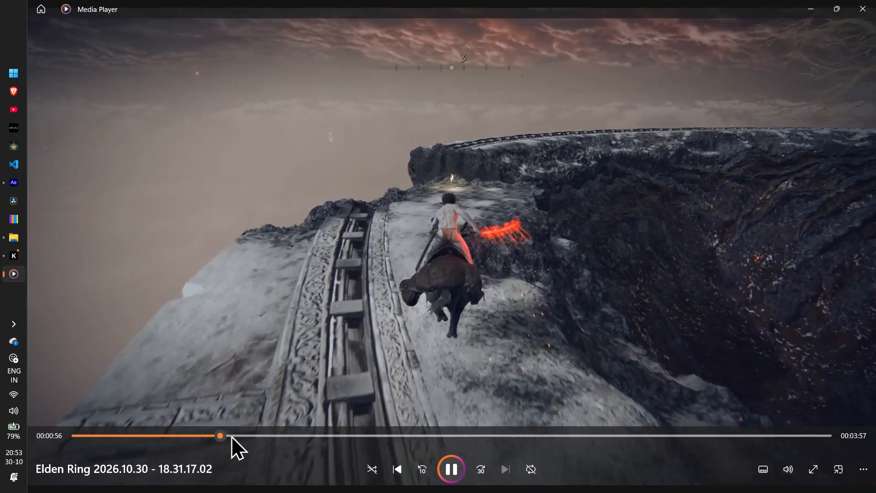
left_click(231, 435)
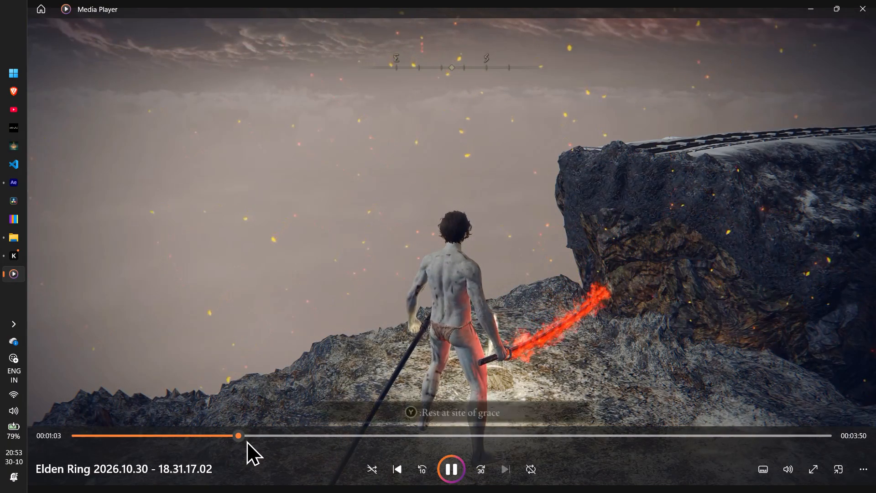
left_click(246, 440)
left_click(254, 440)
left_click(260, 438)
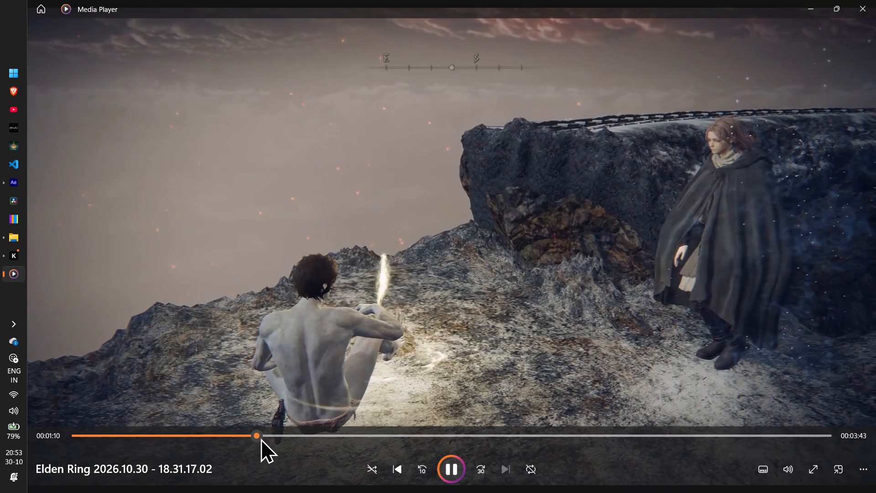
left_click(266, 437)
key("space")
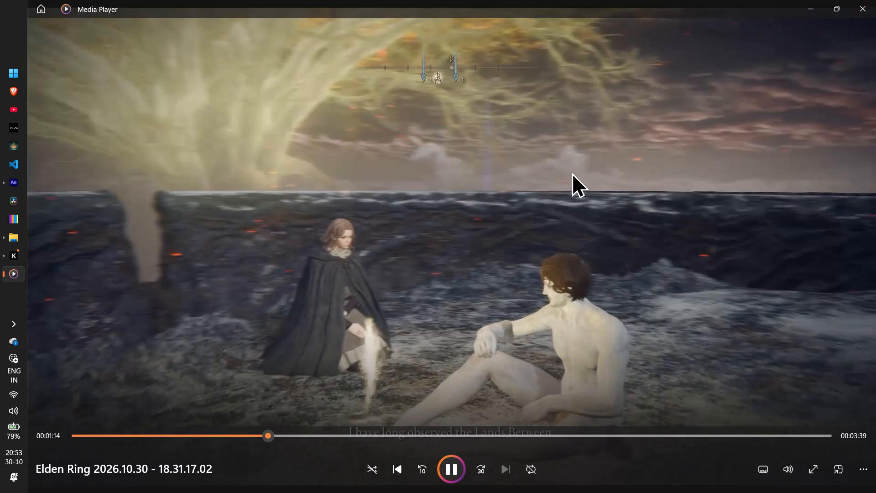
Back in After Effects, cut away the footage before 0:01:01:51 and move the remaining clip to the composition's start.
key("alt+Tab")
key("alt+Tab")
key("alt+Tab")
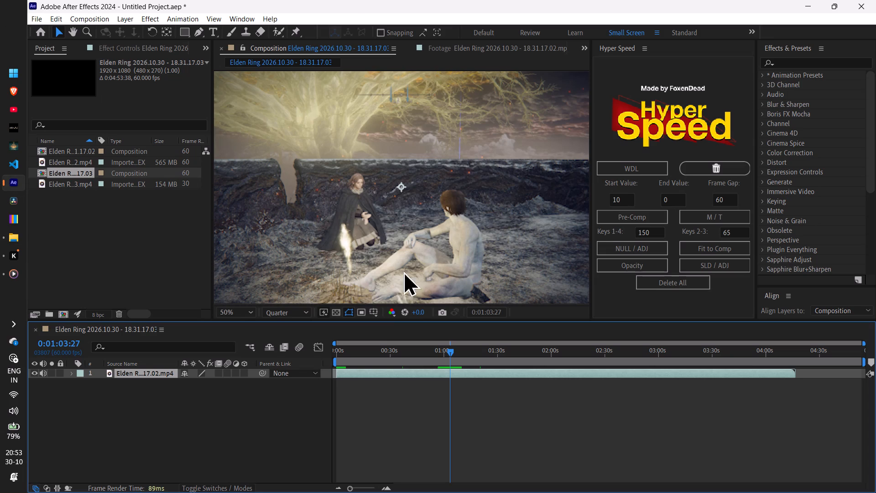
left_click_drag(447, 352, 447, 352)
left_click_drag(447, 352, 410, 367)
left_click_drag(412, 353, 400, 362)
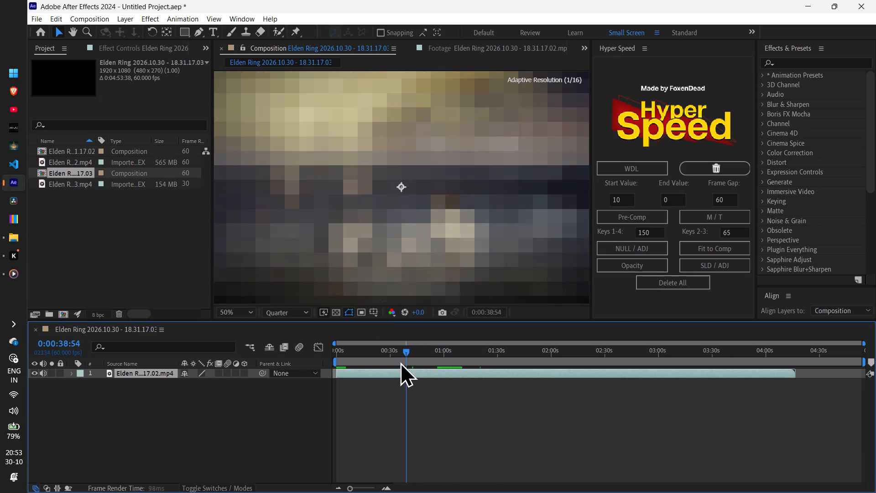
left_click_drag(400, 362, 446, 364)
left_click(447, 373)
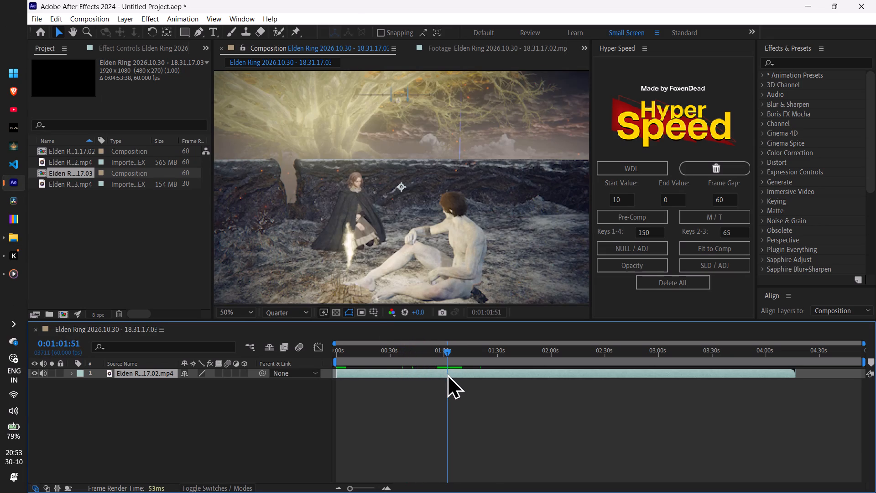
key("ctrl+shift+d")
left_click(434, 380)
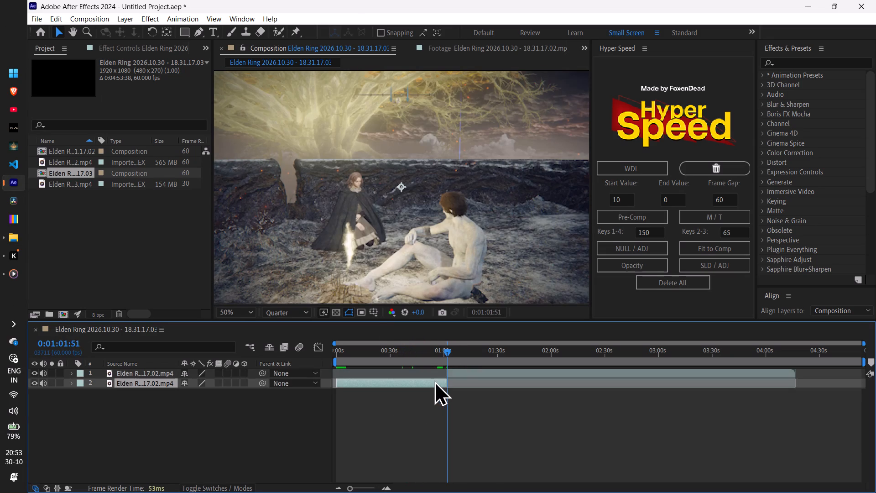
key("Delete")
left_click_drag(478, 370, 468, 373)
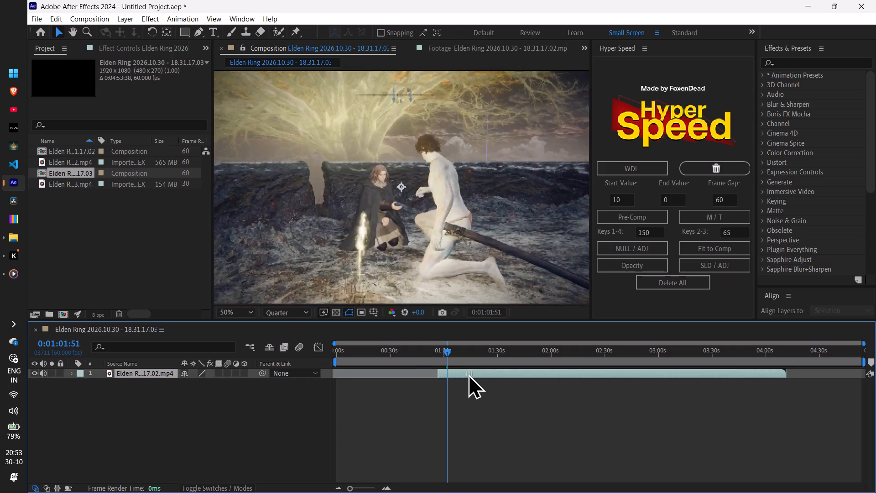
left_click_drag(468, 373, 375, 380)
Play the retrimmed clip from 0:00:00:00 for several seconds to check its new opening.
left_click_drag(445, 353, 278, 387)
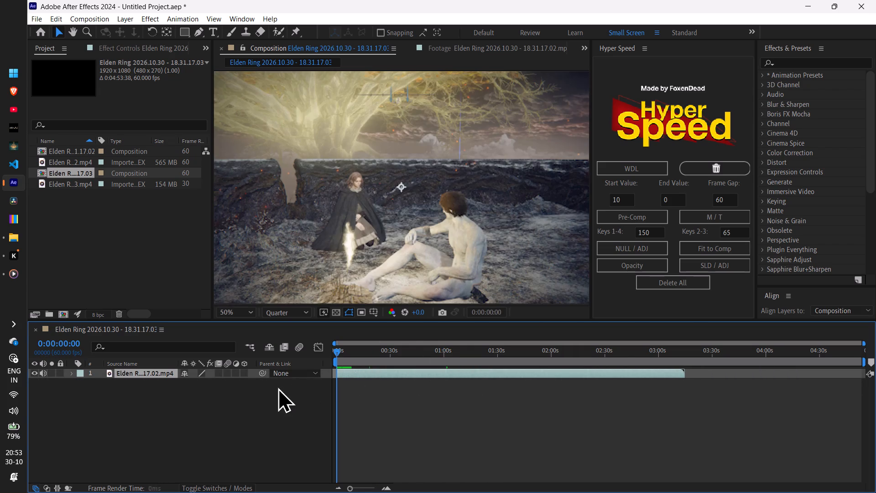
left_click_drag(278, 387, 278, 387)
key("space")
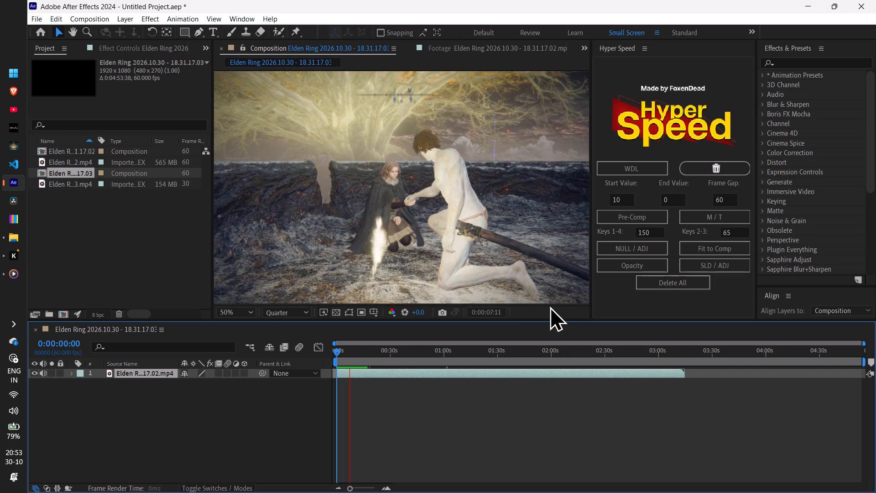
key("space")
Switch to Brave's YouTube tab, sample the "Girl I Need You" lyrics video near 0:10 and 0:35, and pause it.
key("alt+Tab")
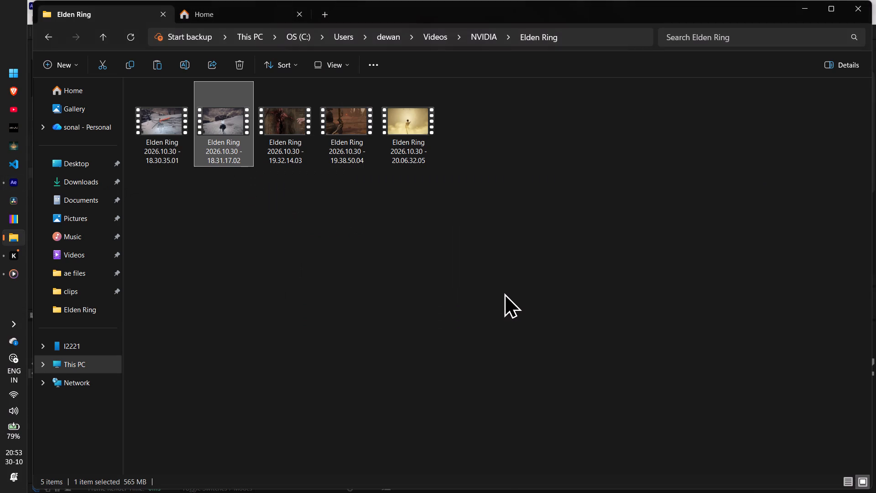
key("super+1")
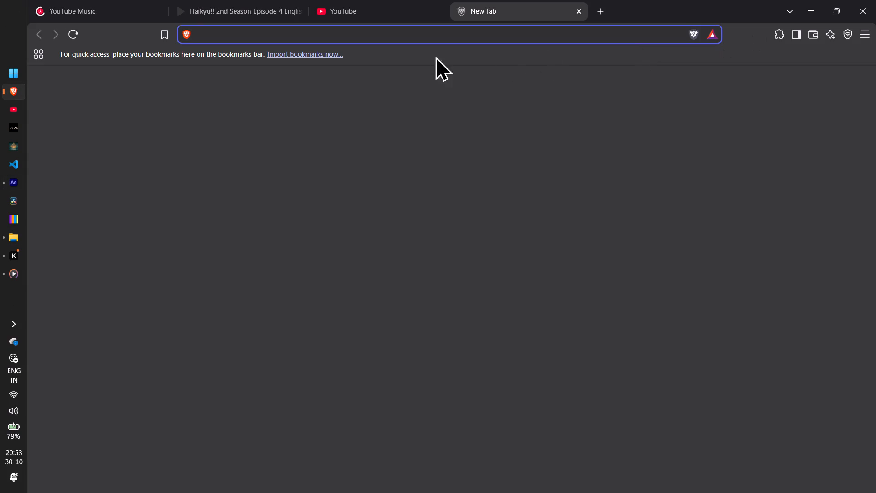
left_click(365, 15)
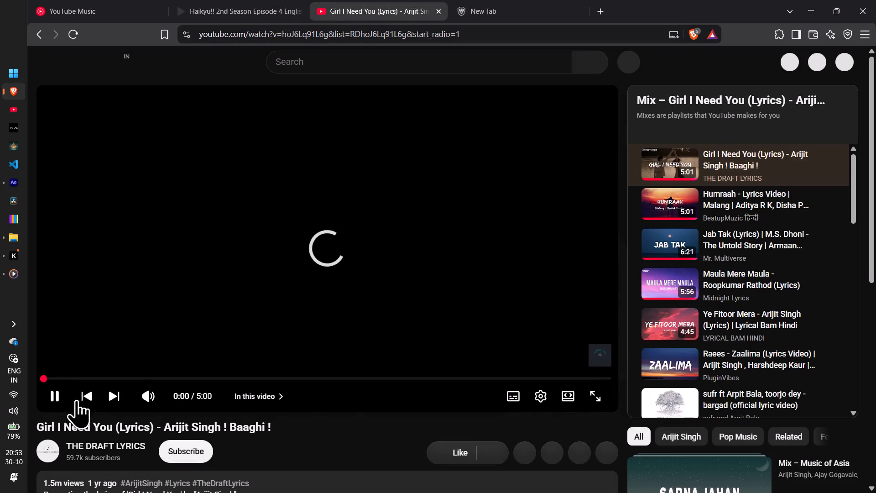
left_click(61, 376)
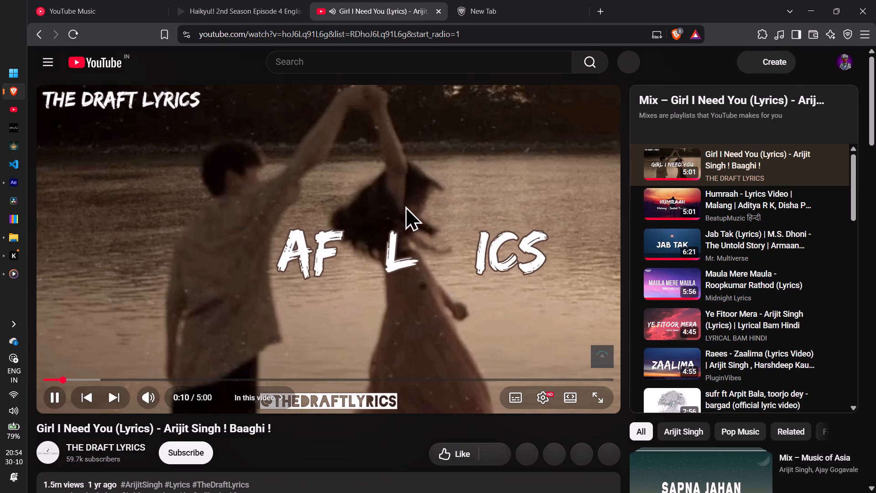
left_click(110, 379)
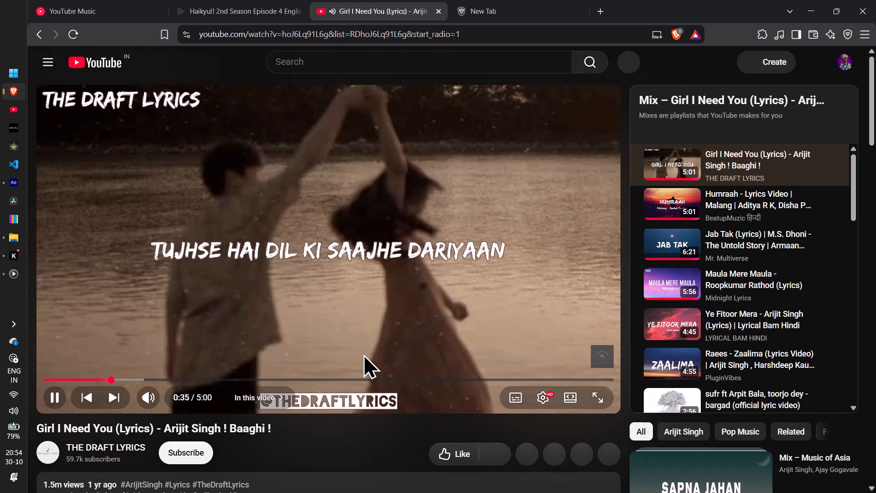
left_click(297, 315)
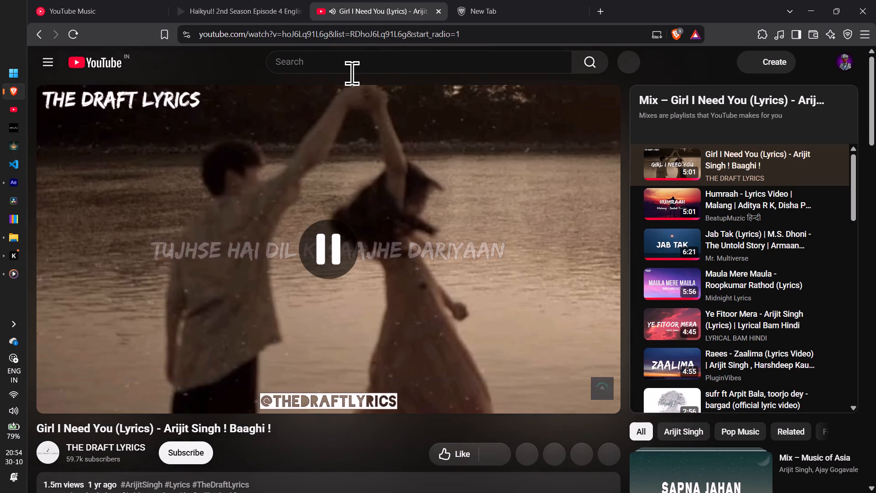
Sample the "Girl I Need You" lyrics video near 0:16 and 0:27, and pause it.
left_click(244, 199)
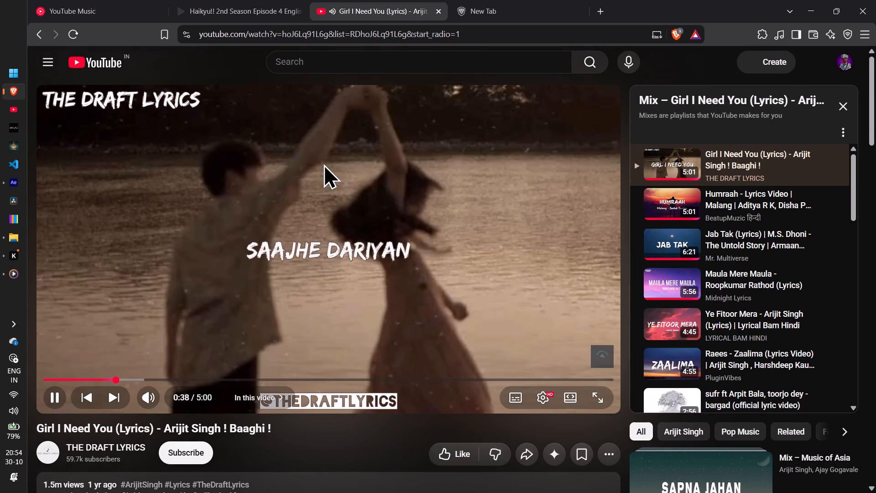
left_click(73, 378)
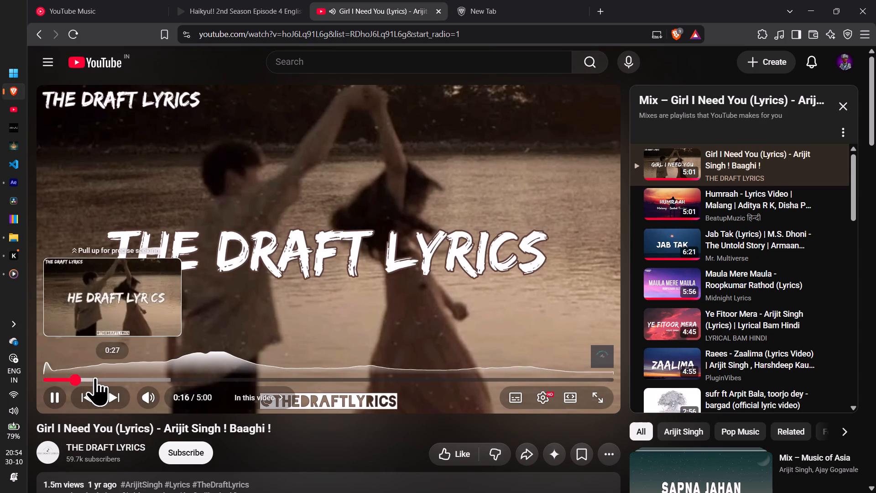
left_click(96, 377)
left_click(263, 290)
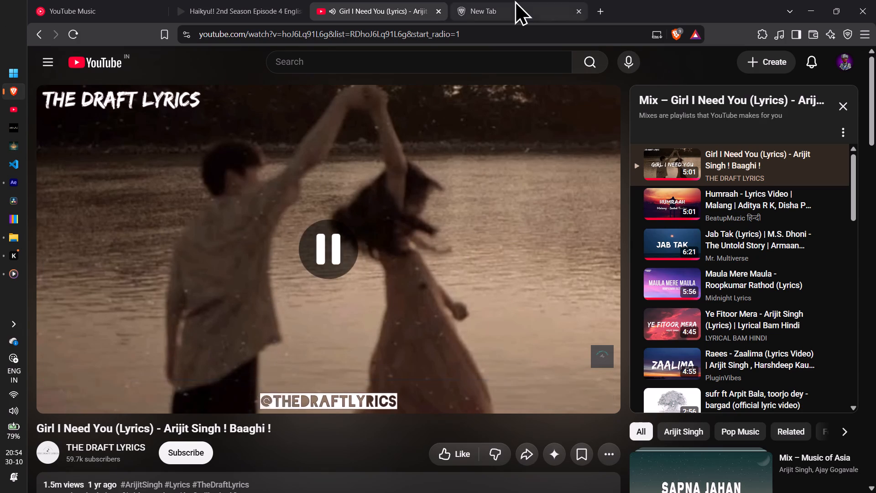
Open YouTube in the New Tab, search for "the night we met", and open the Lord Huron lyrics video by Vibe Music.
left_click(515, 0)
left_click(387, 99)
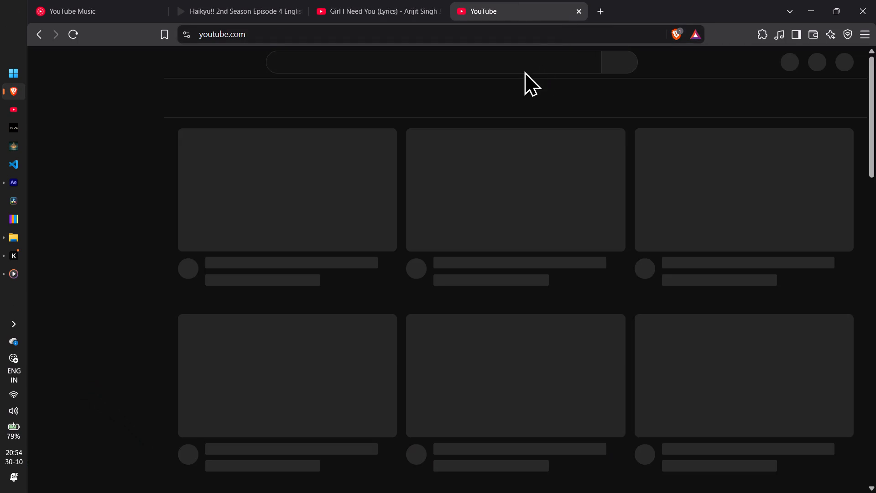
left_click(527, 63)
type("the night")
key("space")
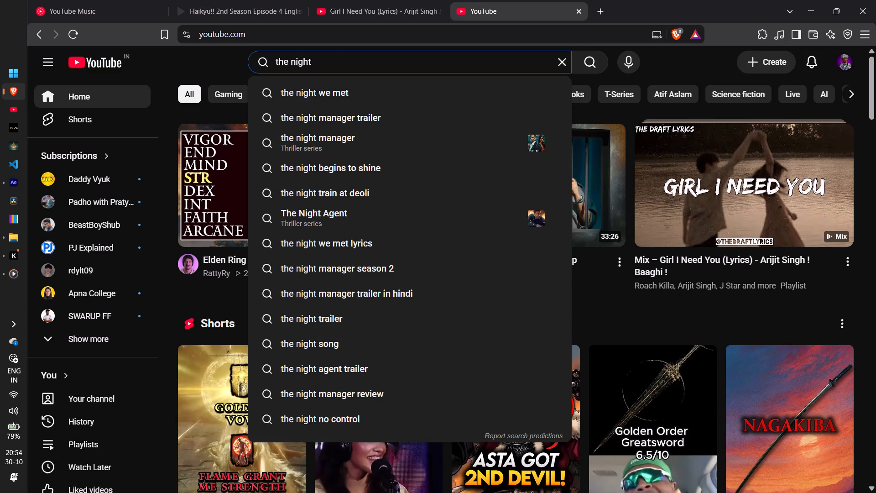
type("we met")
key("Return")
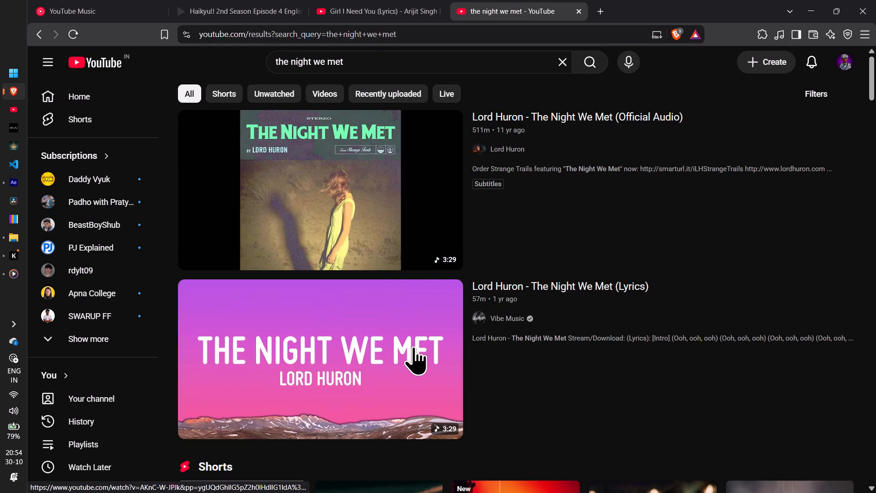
left_click(413, 346)
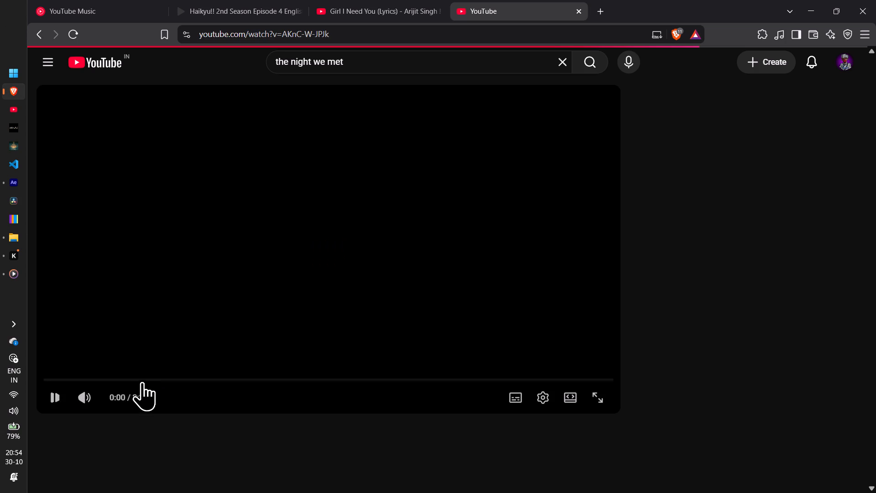
Sample the "The Night We Met" lyrics video near 0:22 and 0:43, and pause it.
left_click(100, 379)
left_click(100, 379)
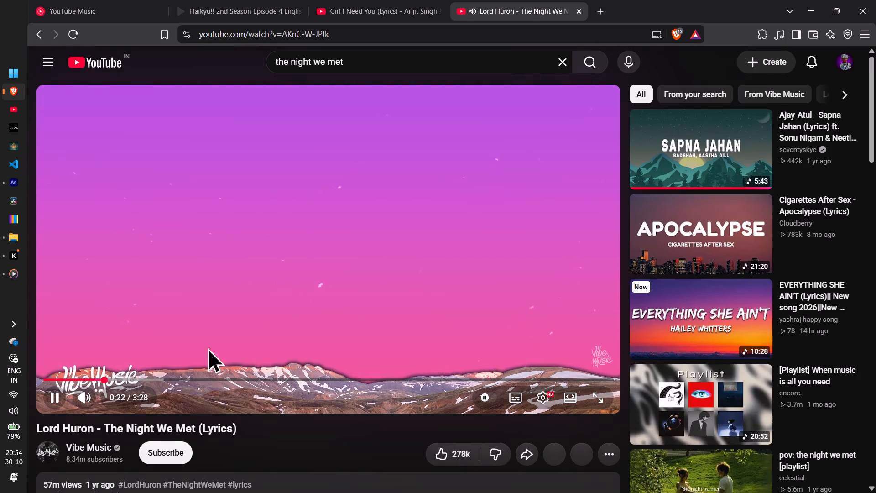
left_click(159, 383)
left_click(164, 381)
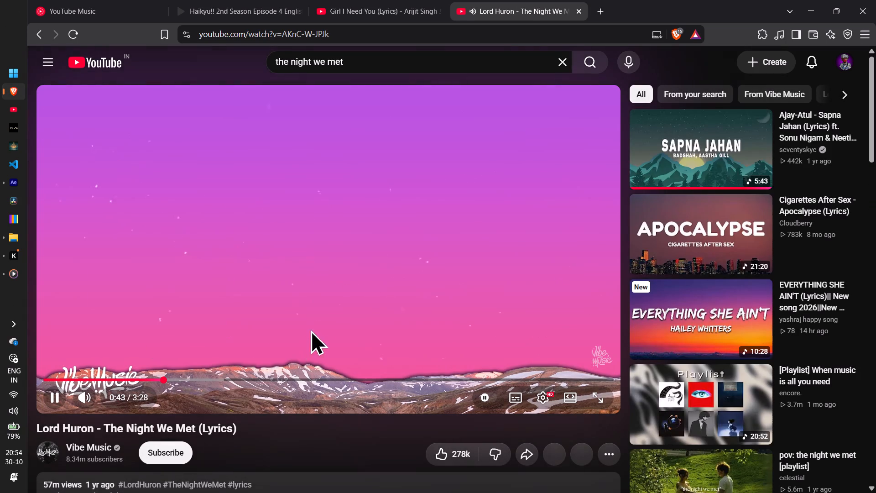
left_click(332, 292)
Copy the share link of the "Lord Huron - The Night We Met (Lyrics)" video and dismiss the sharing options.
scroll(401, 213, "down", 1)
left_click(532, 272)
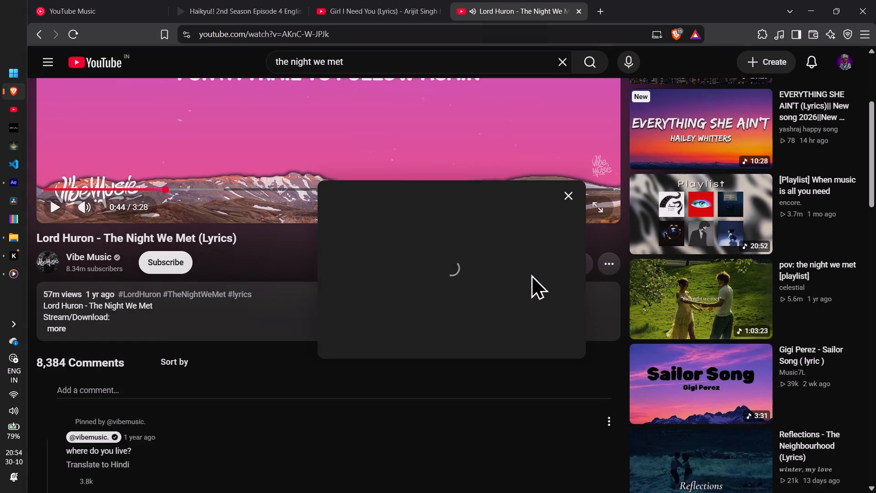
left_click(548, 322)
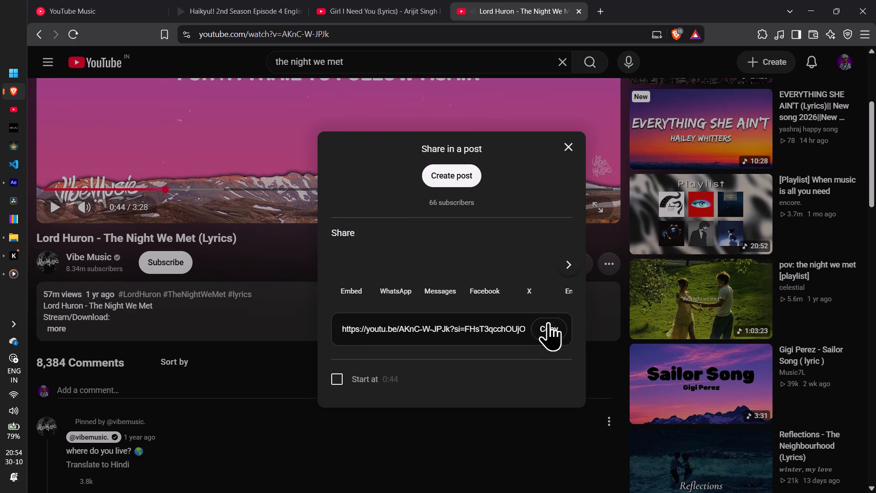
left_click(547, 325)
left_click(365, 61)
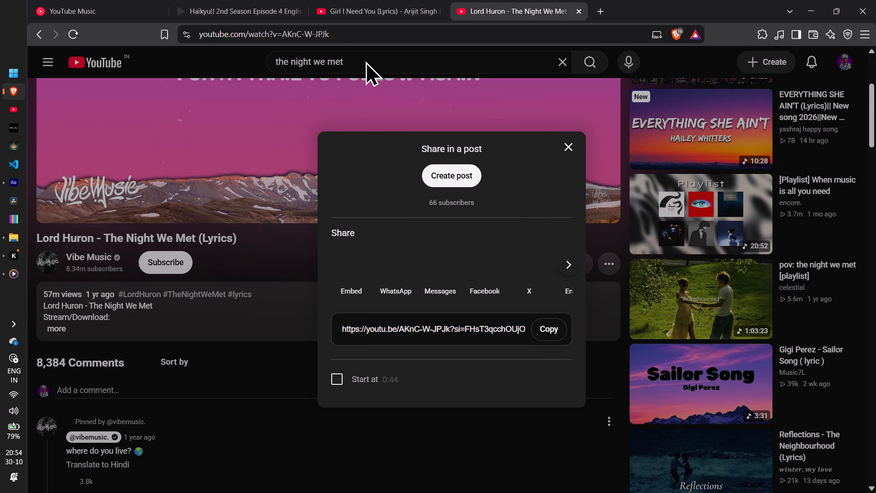
Search YouTube for "the night we met song edit" and open the 0:46 video "The Night We Met- Lord Huron Edit Audio".
left_click(366, 60)
left_click(364, 60)
key("space")
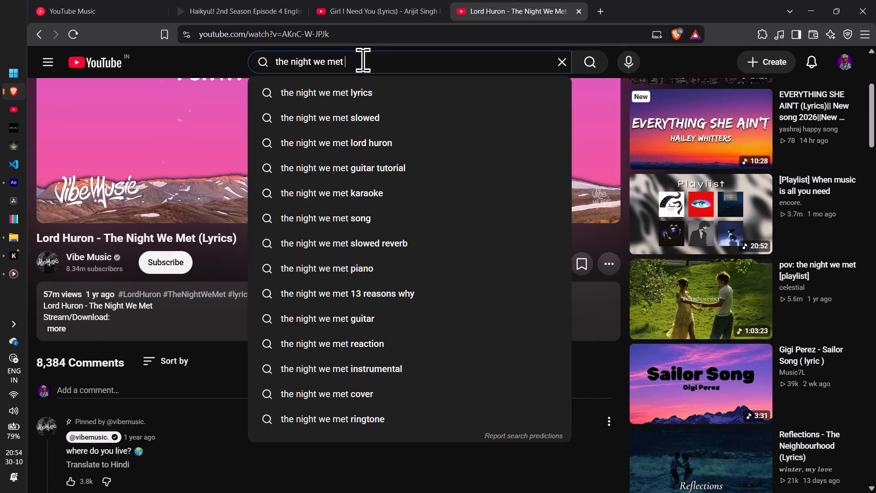
type("song edit")
key("Return")
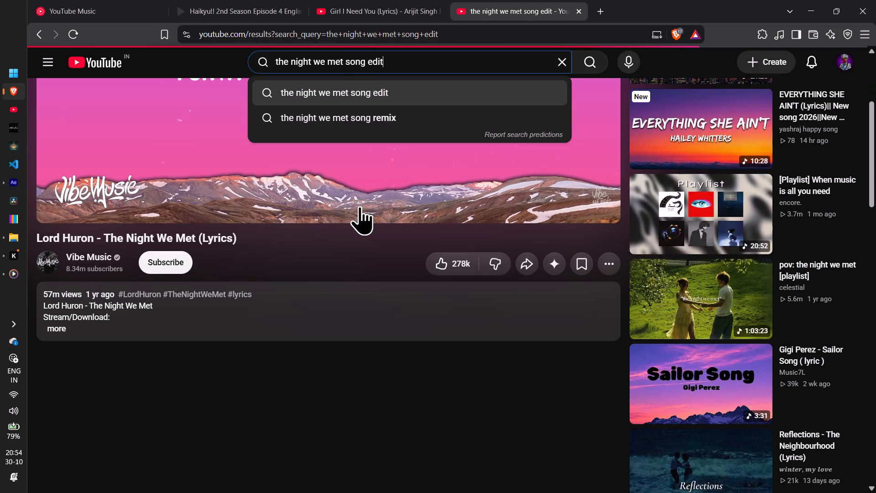
scroll(390, 210, "down", 1)
scroll(284, 351, "down", 2)
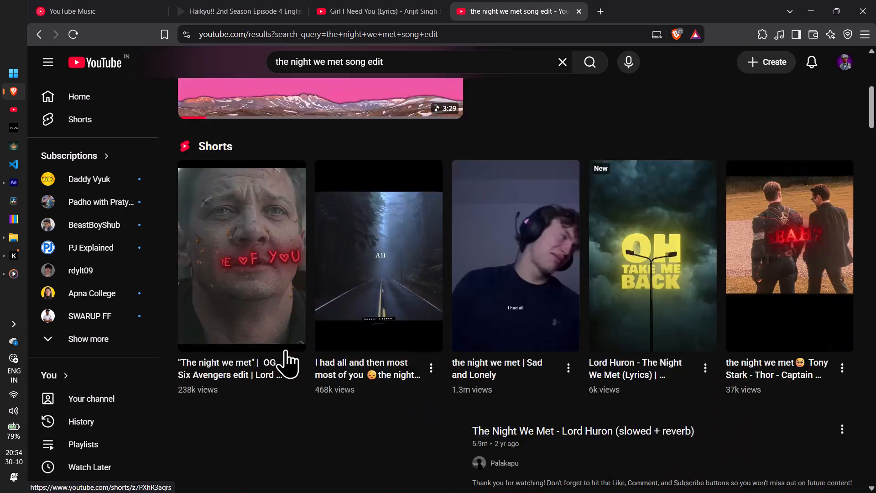
scroll(376, 240, "down", 2)
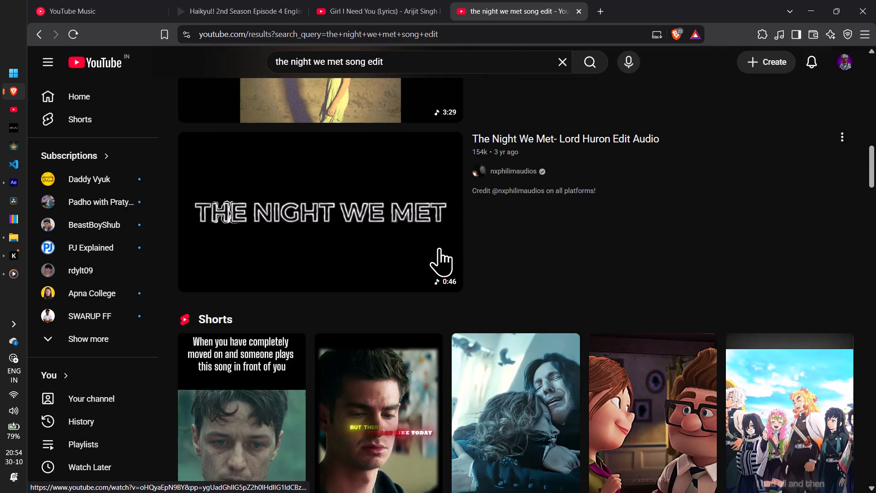
scroll(438, 247, "down", 1)
scroll(434, 247, "up", 1)
left_click(434, 247)
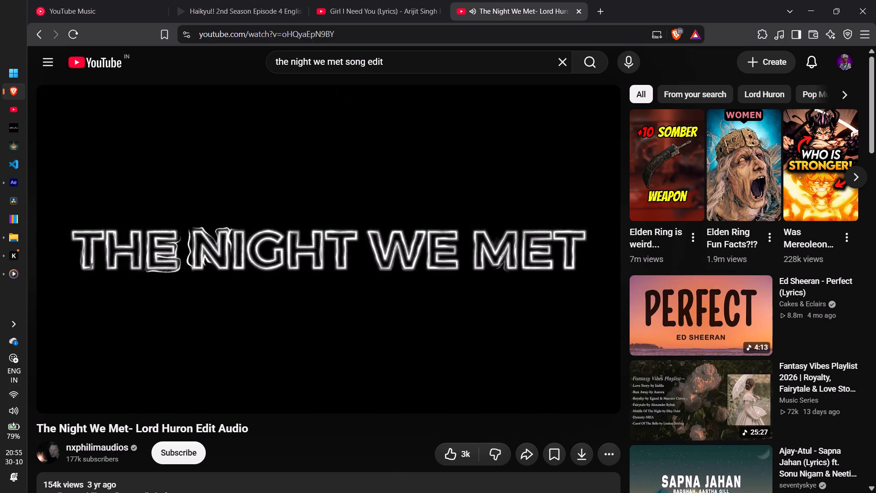
Pause the edit audio video and copy its share link.
left_click(428, 262)
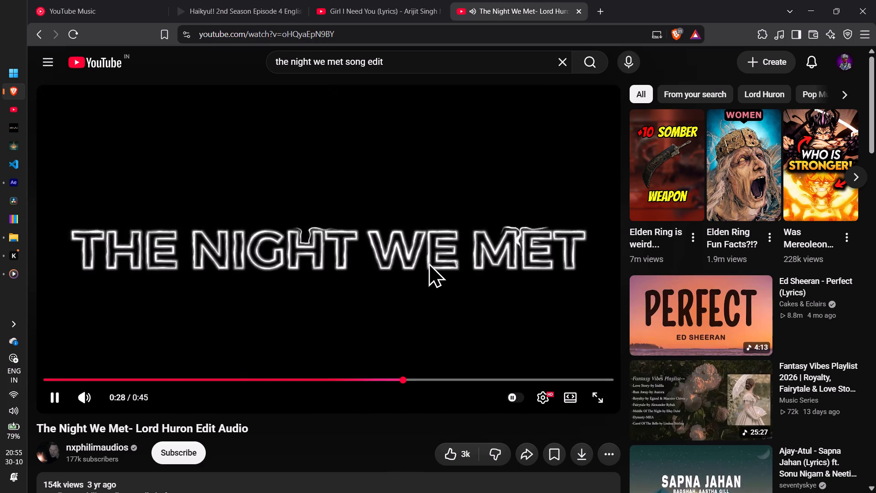
left_click(523, 449)
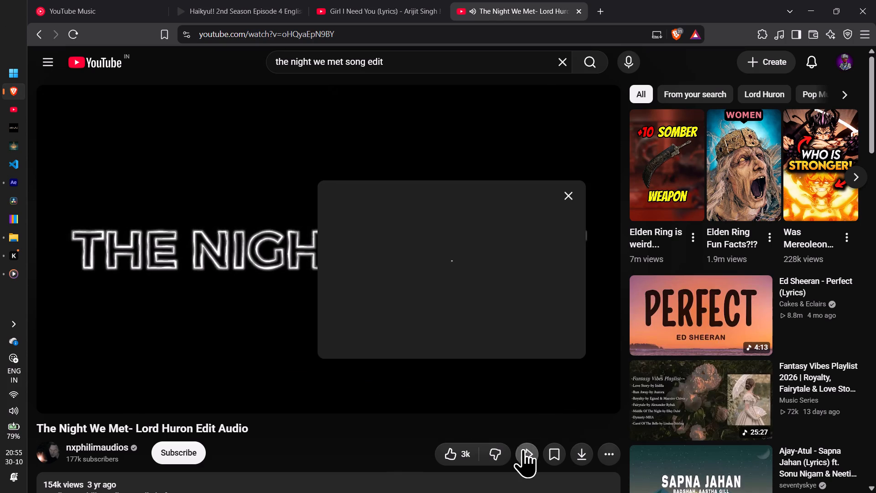
left_click(540, 334)
Search for "ytmp3" in a new tab and open the YTMP3 - YouTube to MP3 Converter site at ytmp3.gl.
left_click(608, 2)
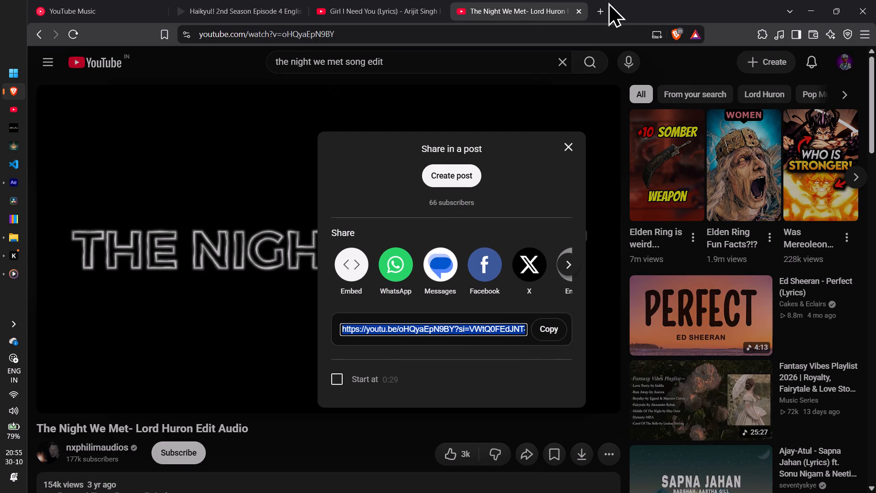
left_click(600, 6)
left_click(542, 27)
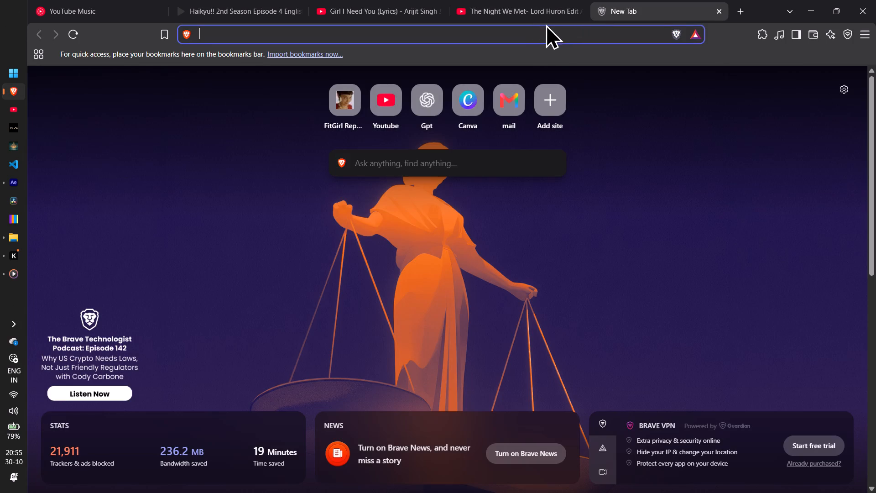
type("ytmp3")
key("Return")
left_click(251, 167)
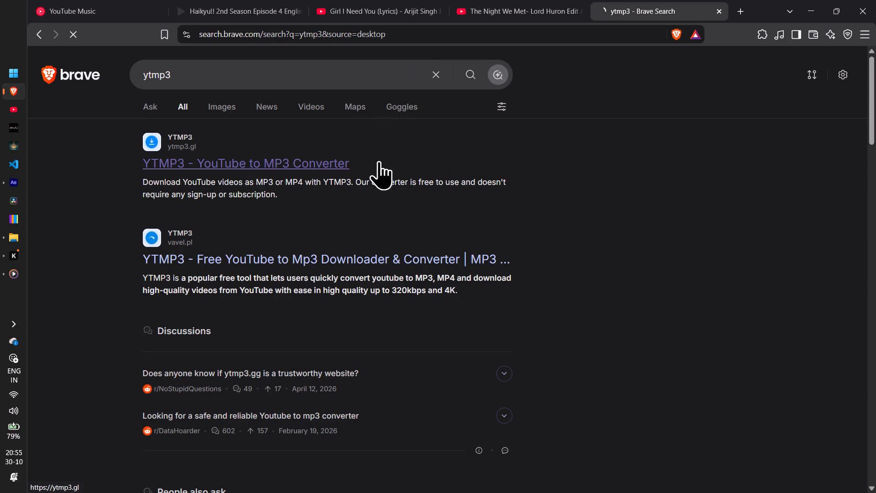
Switch to File Explorer, close the Elden Ring folder window, and return to Brave.
key("alt+Tab")
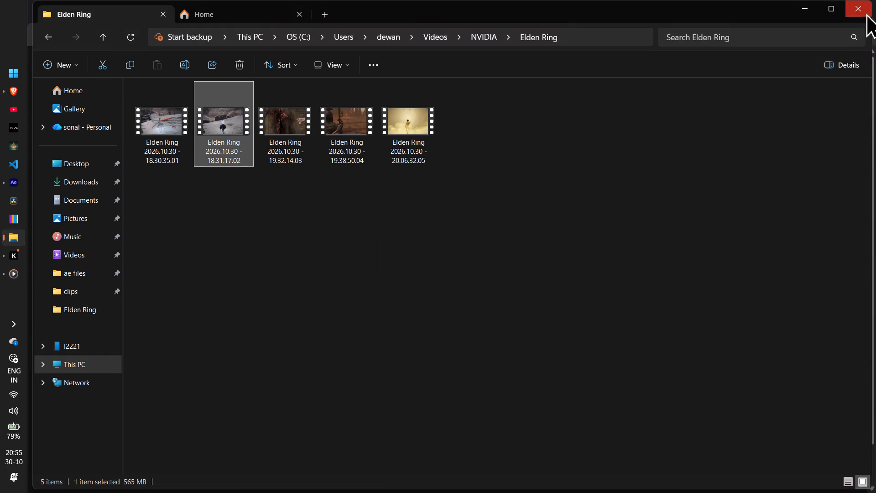
left_click(866, 13)
key("alt+Tab")
key("alt+Tab")
Paste the copied video link into YTMP3, start the MP3 conversion, and dismiss the site's notification request.
left_click(469, 156)
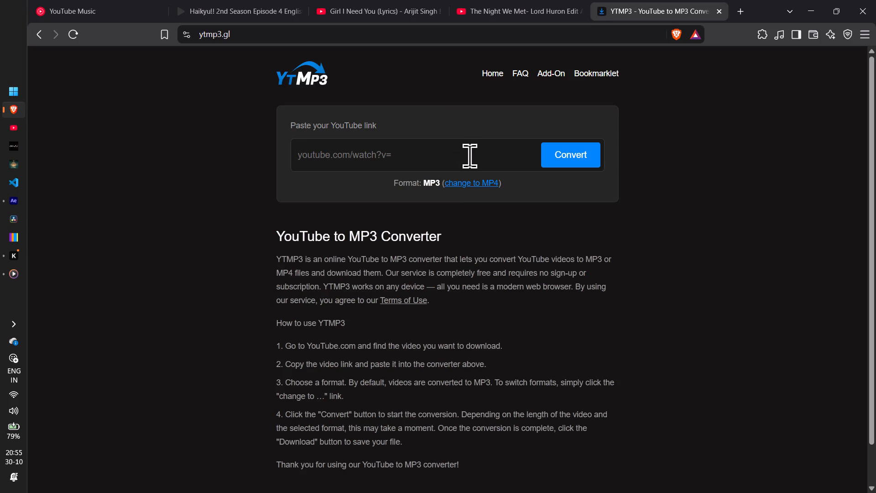
key("ctrl+v")
key("Return")
key("alt+Tab")
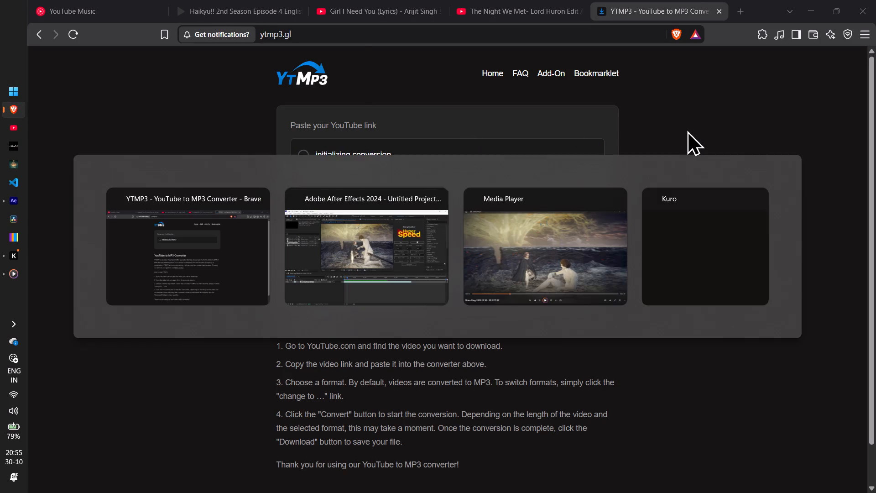
key("alt+Tab")
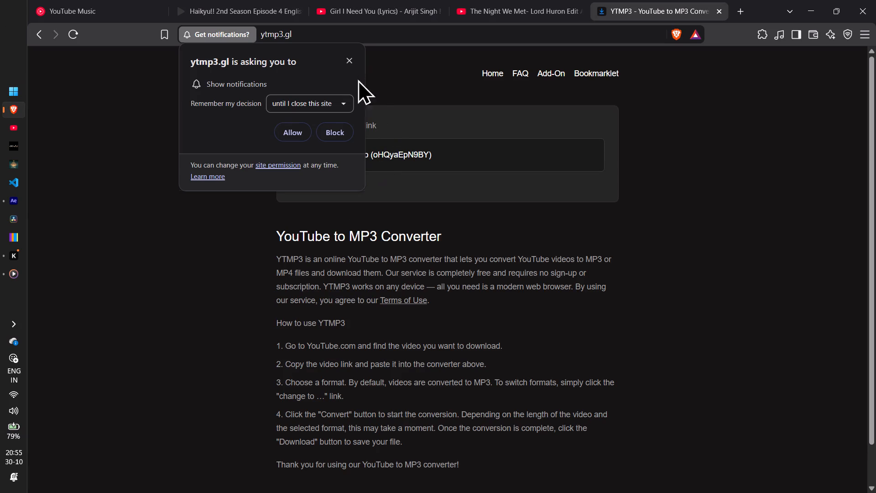
left_click(342, 60)
left_click(345, 60)
Switch to After Effects and play the composition briefly from 0:00:00:00.
key("alt+Tab")
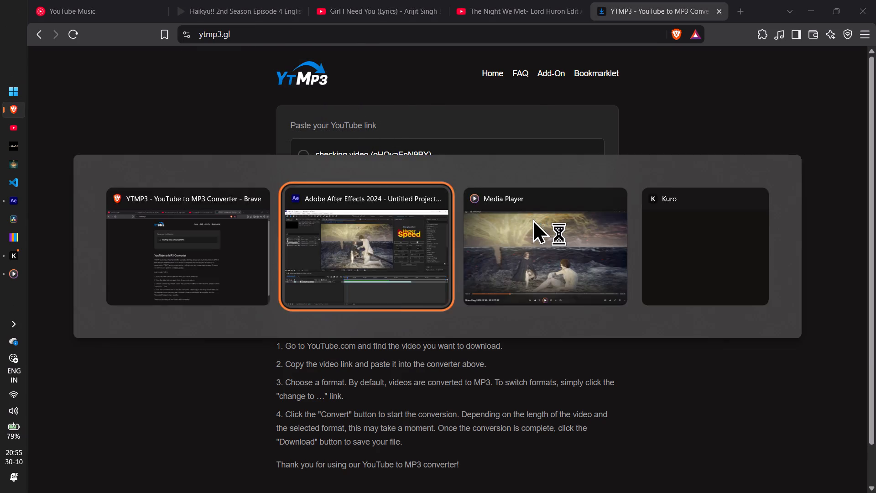
left_click_drag(355, 354, 315, 364)
key("space")
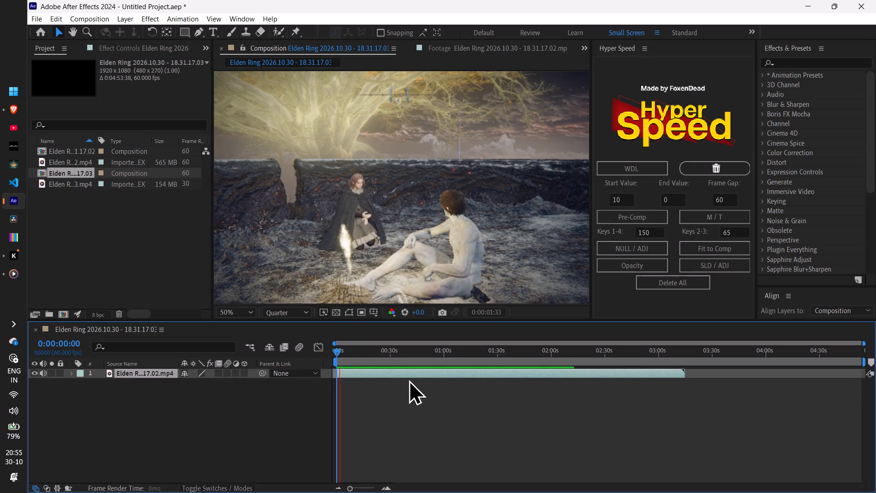
key("space")
Back in Brave, download the converted MP3 and save it in Downloads as "The Night We Met- Lord Huron Edit Audio".
key("alt+Tab")
key("alt+Tab")
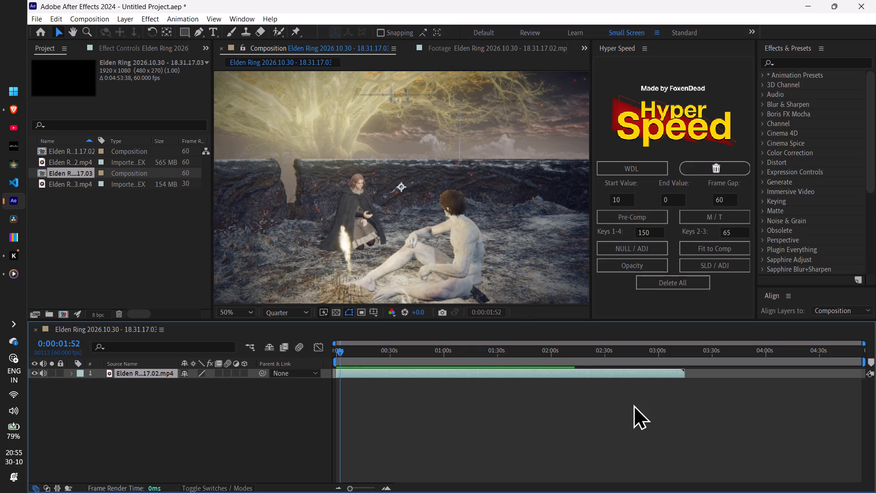
key("alt+Tab")
left_click(384, 146)
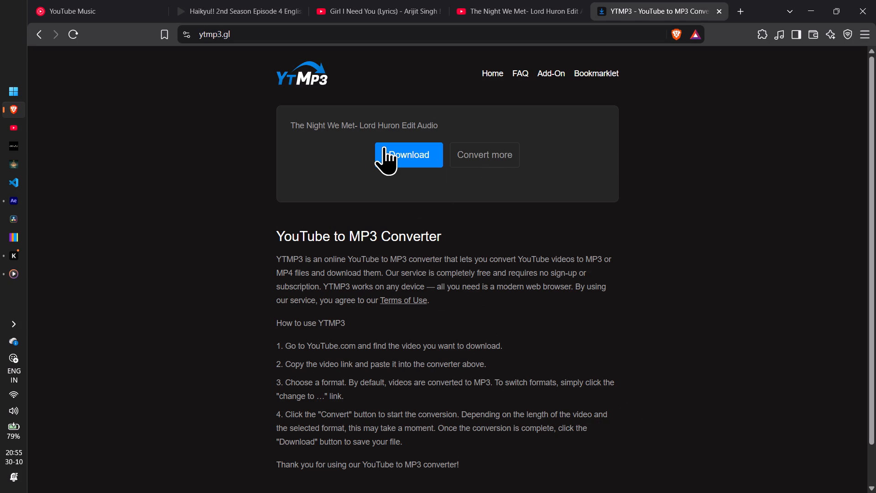
key("Return")
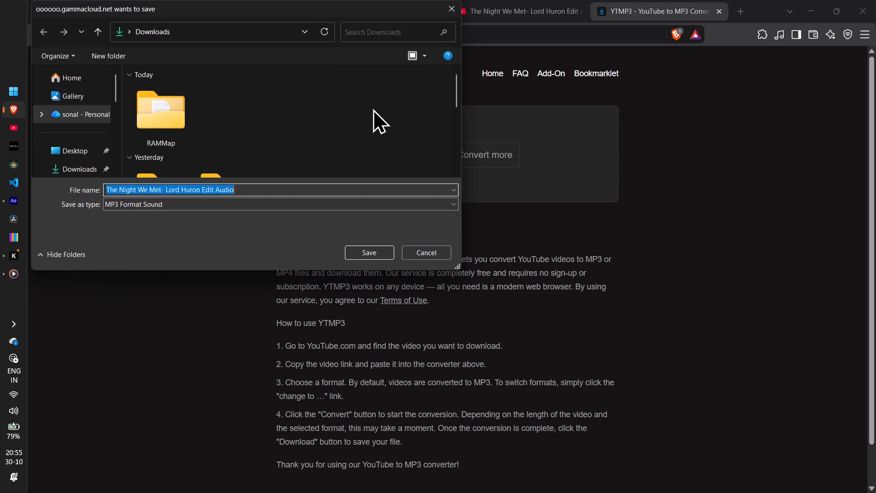
Open a new tab and close the "The Night We Met- Lord Huron Edit Audio" YouTube tab.
left_click(744, 6)
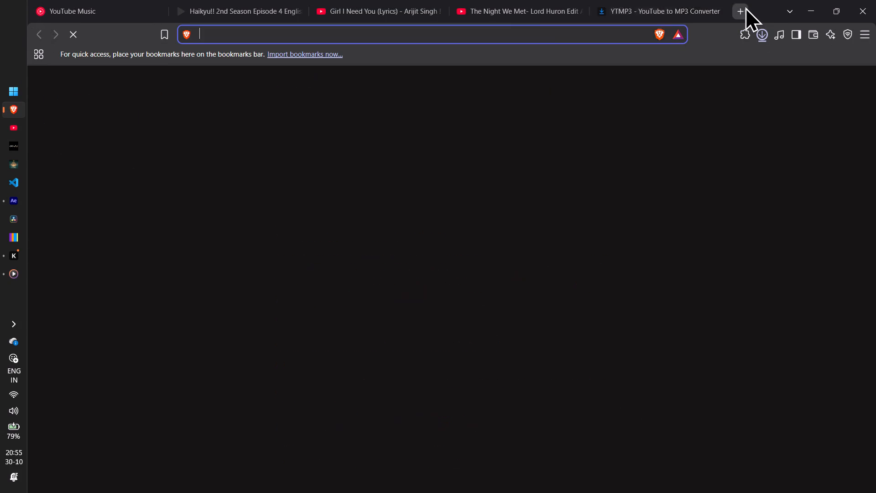
left_click(492, 12)
From the Downloads folder, add "The Night We Met- Lord Huron Edit Audio" to the After Effects composition as a layer beneath the Elden Ring video.
key("alt+Tab")
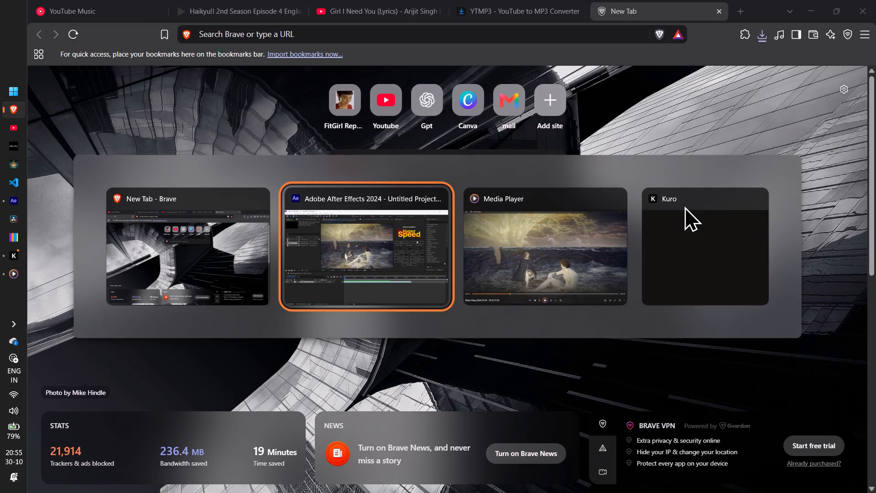
key("alt+Tab")
key("alt+Tab")
key("alt+Tab")
key("super+e")
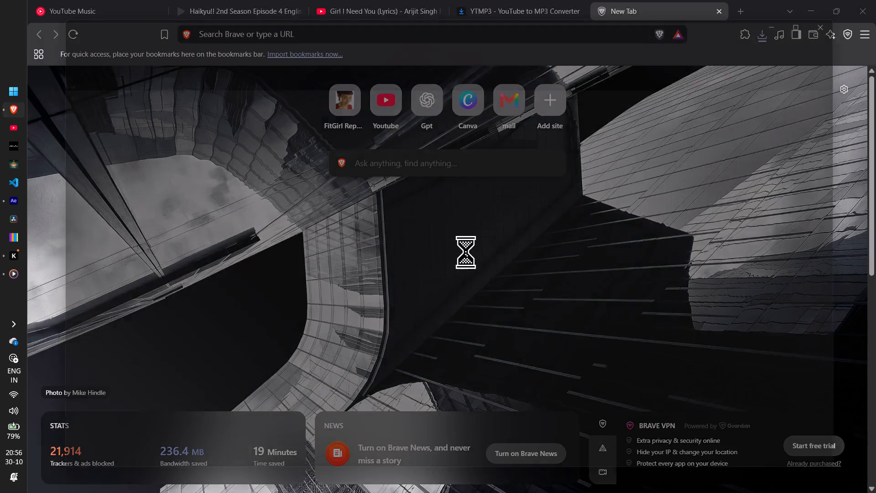
left_click(110, 183)
left_click_drag(167, 133, 167, 136)
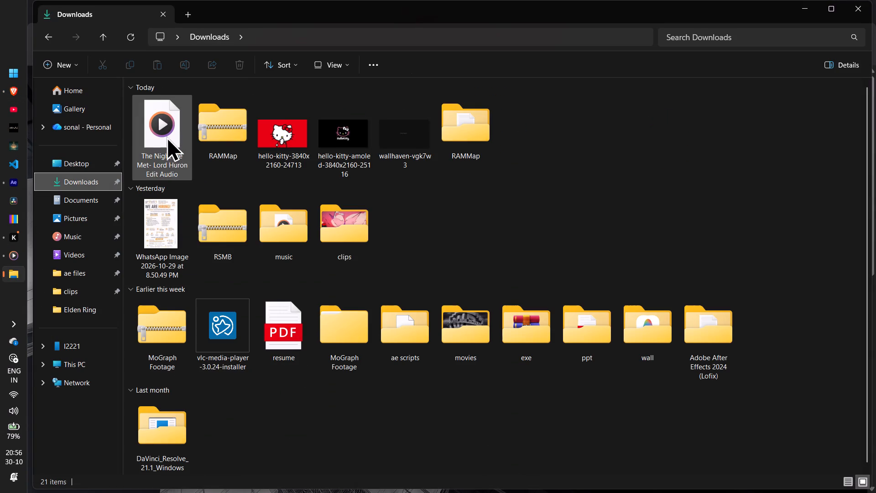
left_click_drag(167, 136, 99, 219)
key("alt+Tab")
key("alt+Tab")
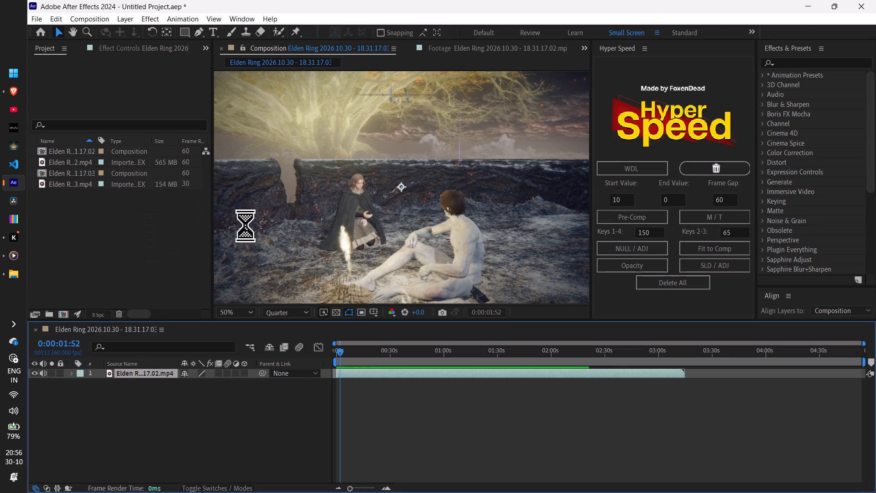
left_click_drag(81, 197, 161, 402)
Play from 0:00:00:00, split the video layer at 0:00:06:42, delete the opening piece and shift the remaining clip to the composition start.
left_click_drag(337, 354, 318, 360)
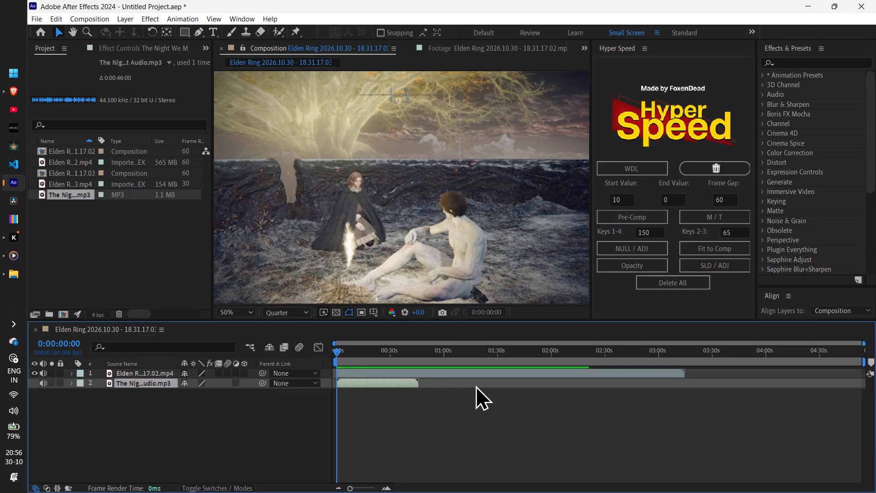
key("space")
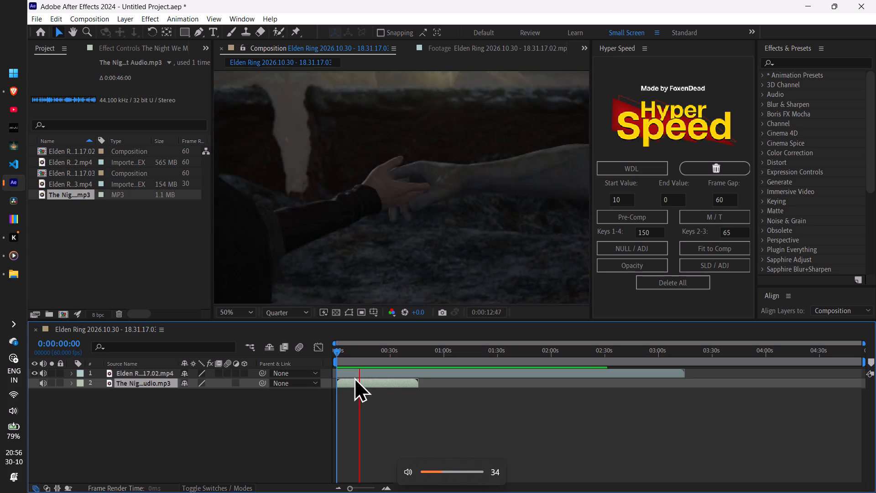
key("space")
left_click_drag(359, 353, 353, 359)
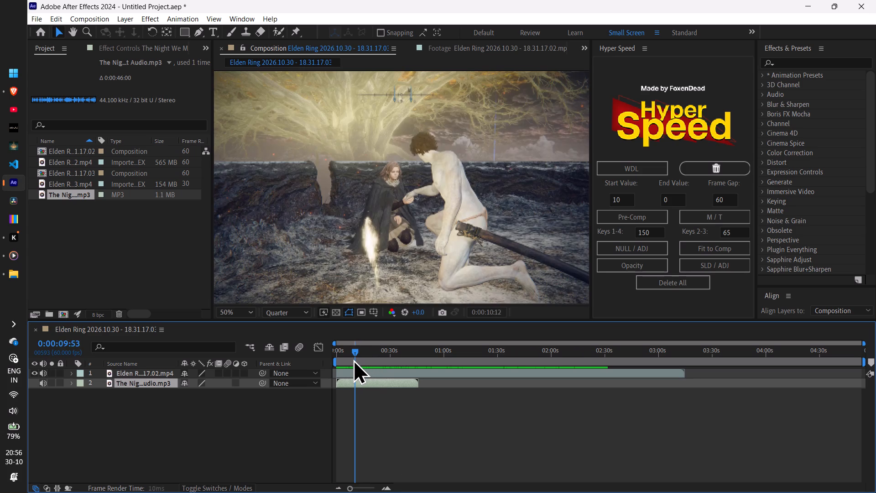
left_click_drag(353, 359, 354, 359)
left_click_drag(353, 354, 349, 357)
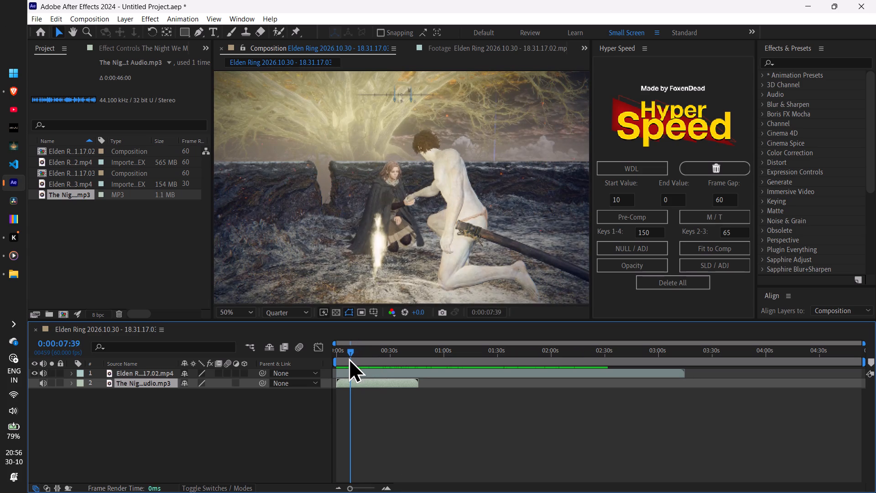
left_click_drag(349, 357, 347, 359)
left_click(349, 373)
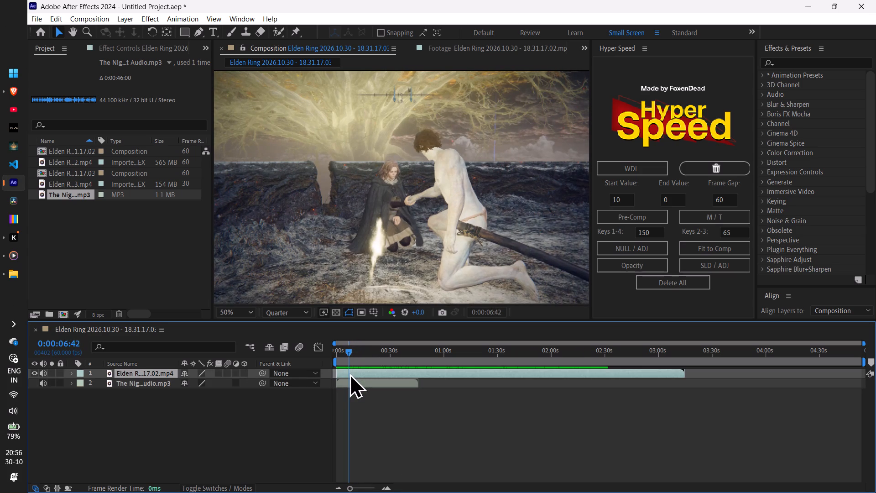
key("ctrl+shift+d")
left_click(343, 383)
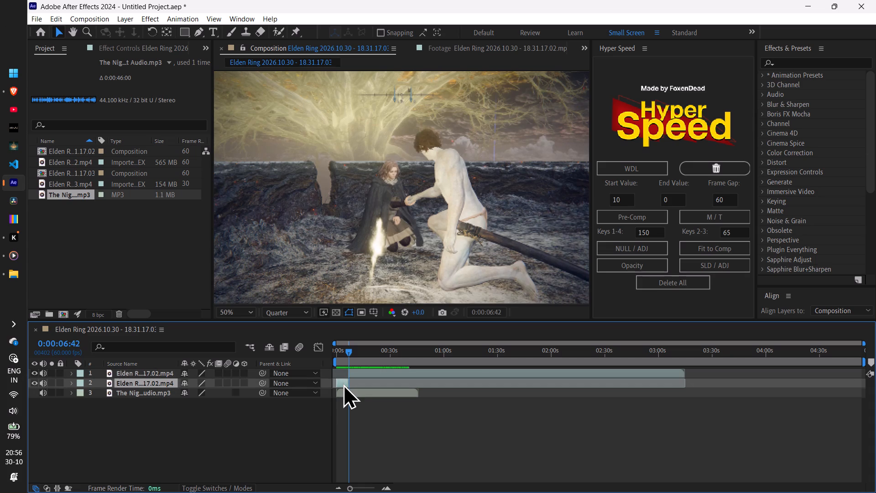
key("Delete")
left_click_drag(368, 371, 361, 374)
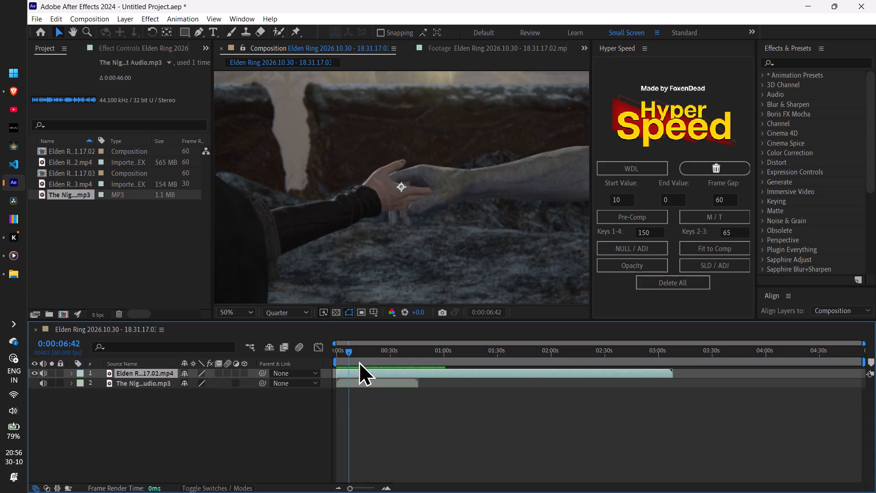
Play the trimmed edit from 0:00:00:00 and split the video layer at 0:00:13:43.
left_click_drag(349, 357, 334, 372)
key("space")
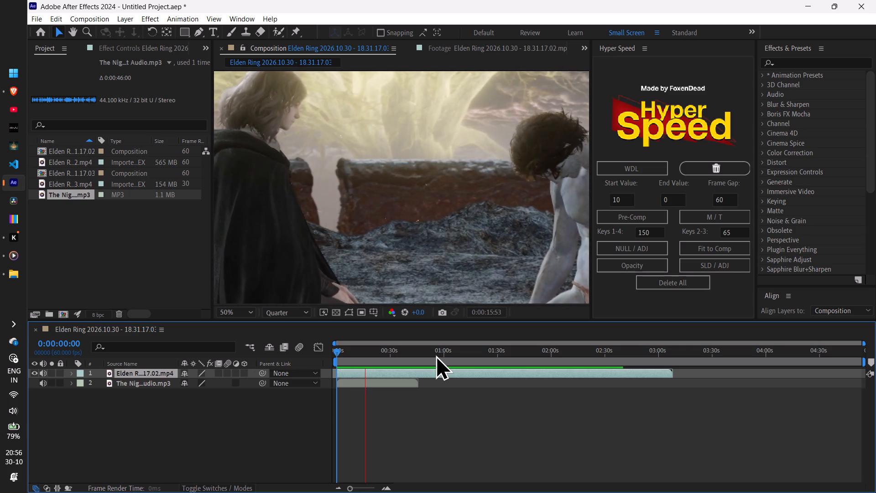
key("space")
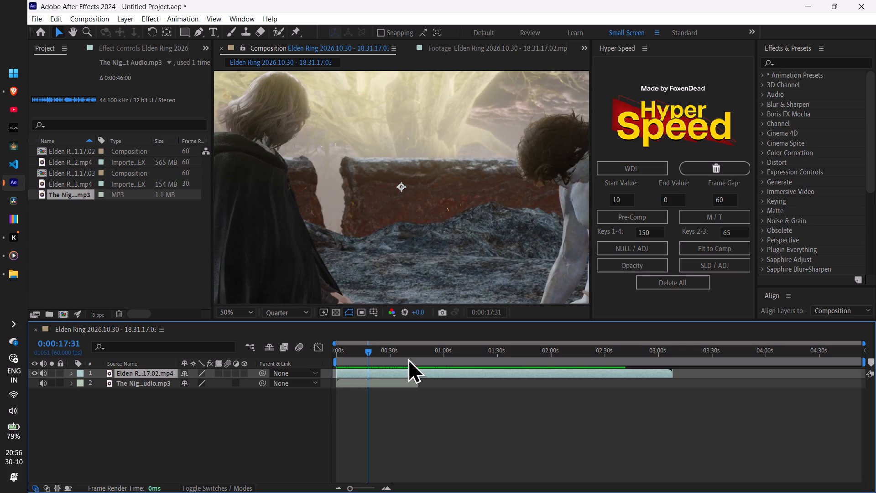
left_click_drag(365, 355, 348, 378)
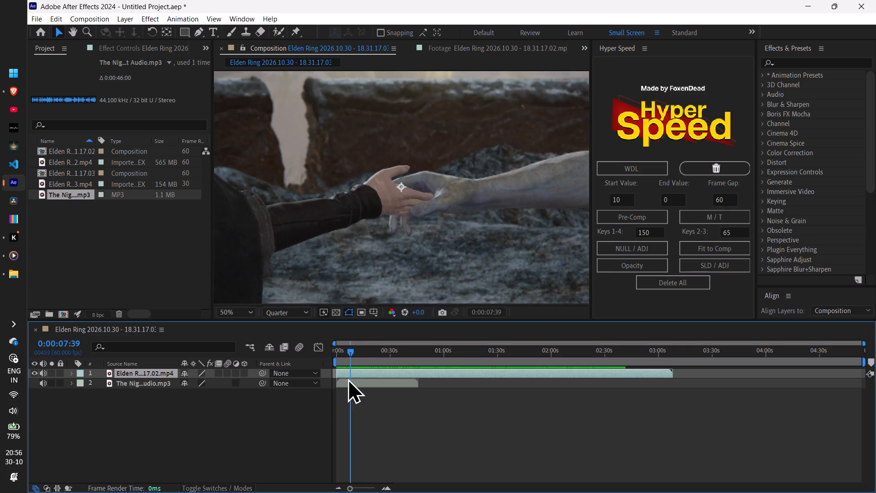
left_click_drag(348, 378, 355, 378)
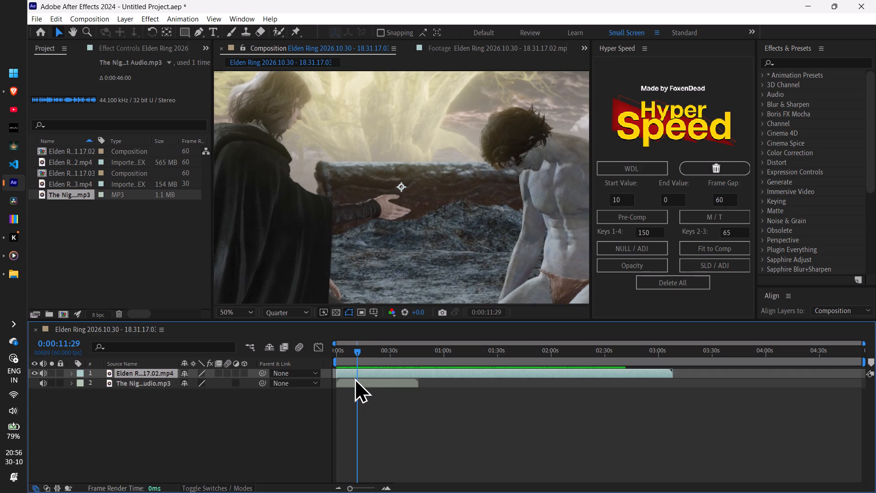
left_click(360, 355)
left_click_drag(357, 354, 357, 355)
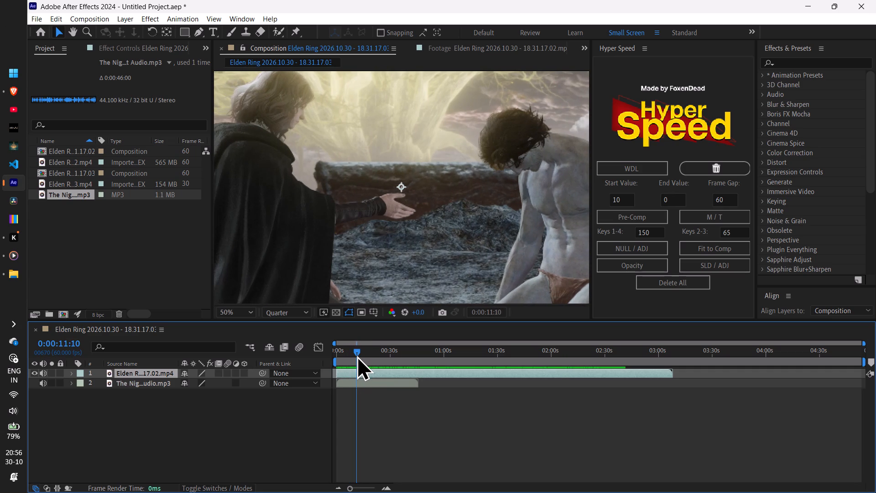
left_click_drag(357, 355, 361, 360)
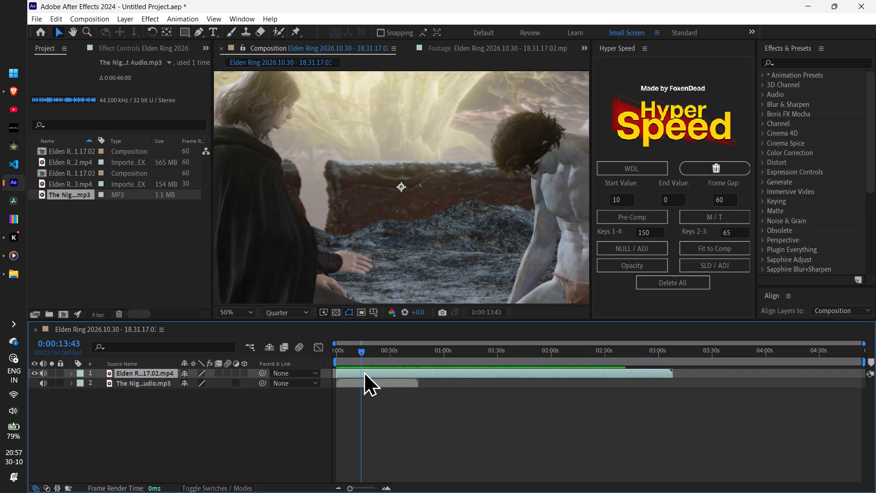
left_click(364, 371)
key("ctrl+shift+d")
Split the later clip at 0:00:26:28, delete the piece before that cut and move the remaining clip back to close the gap.
left_click_drag(360, 352, 367, 352)
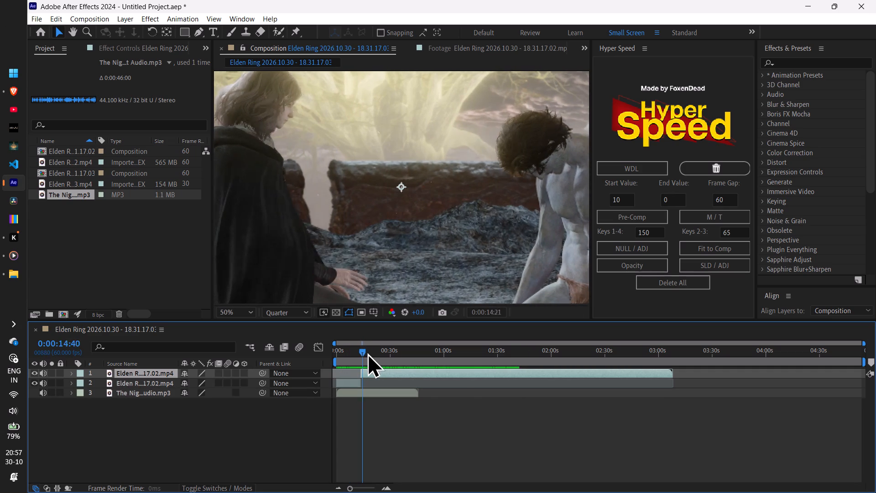
left_click_drag(367, 352, 388, 364)
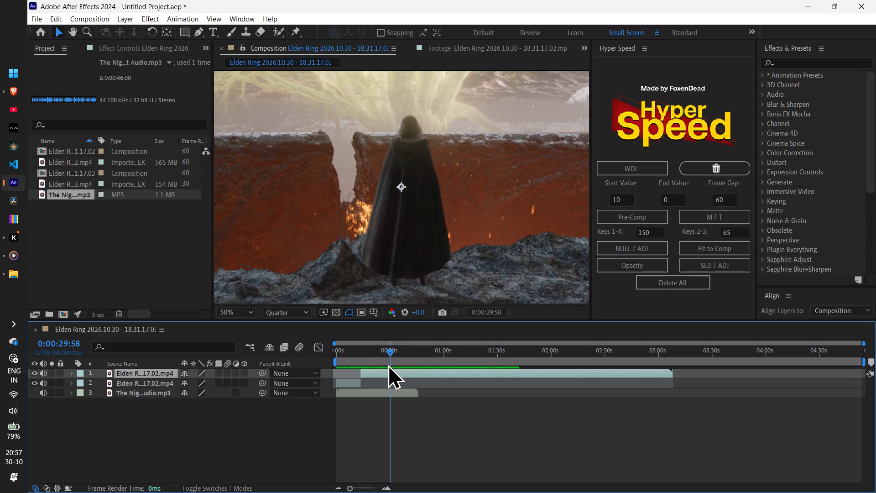
left_click_drag(388, 364, 399, 368)
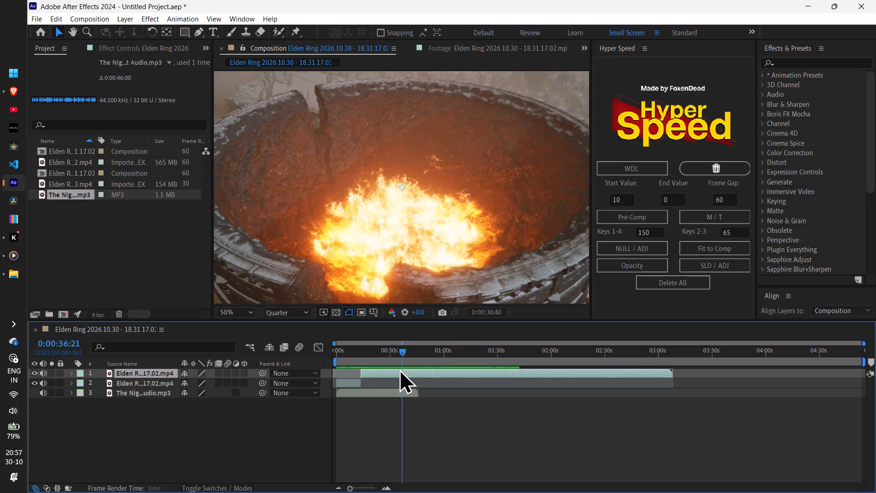
left_click_drag(399, 368, 386, 378)
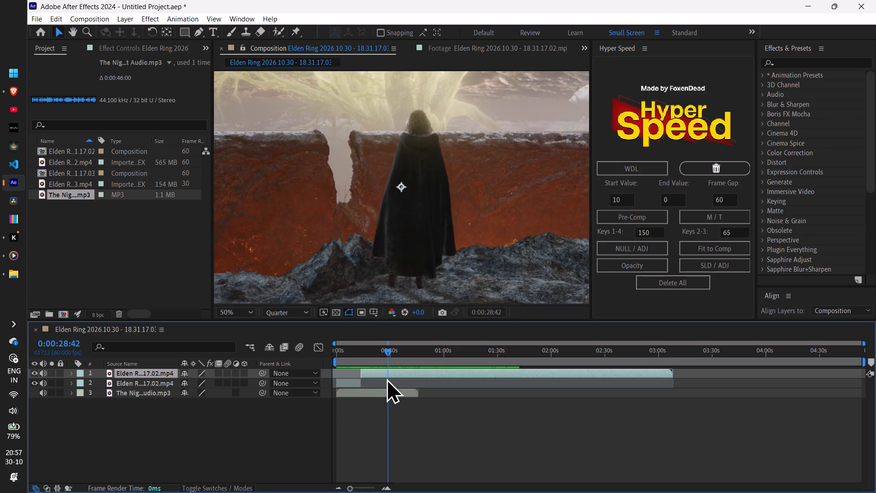
left_click_drag(386, 378, 381, 380)
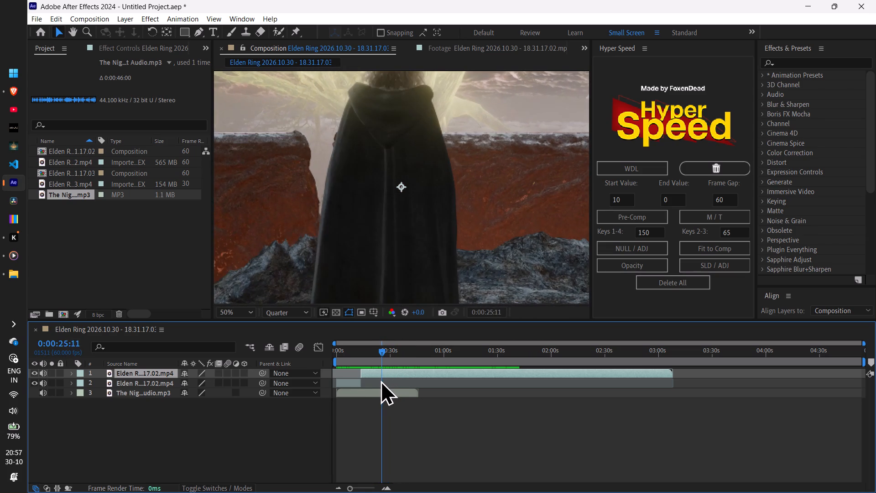
left_click_drag(381, 380, 377, 383)
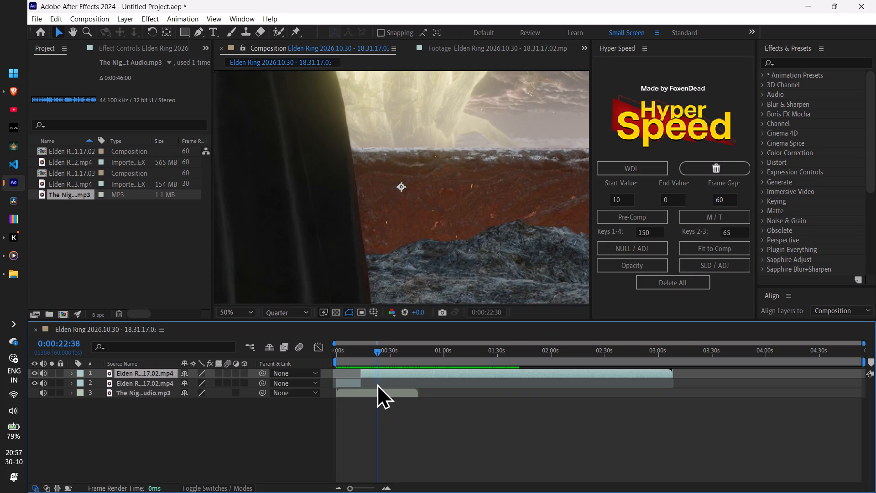
left_click_drag(377, 383, 383, 383)
left_click(387, 376)
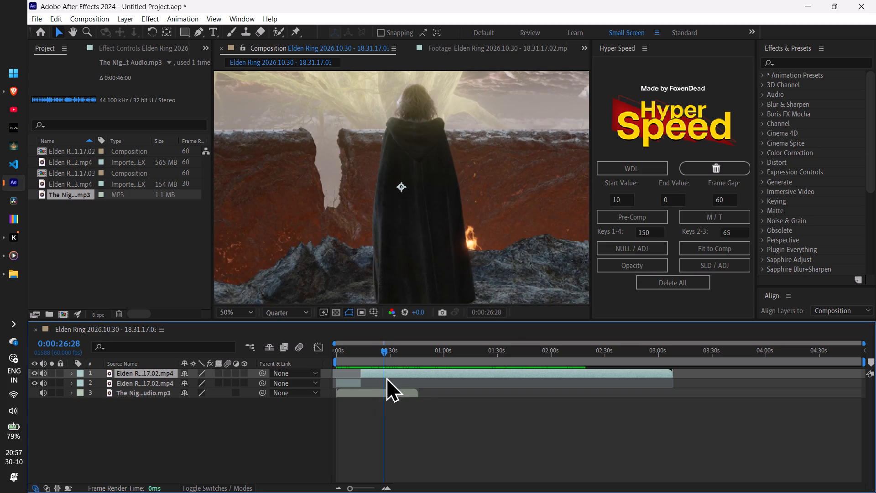
key("ctrl+shift+d")
left_click(369, 384)
key("Delete")
left_click_drag(406, 373, 404, 373)
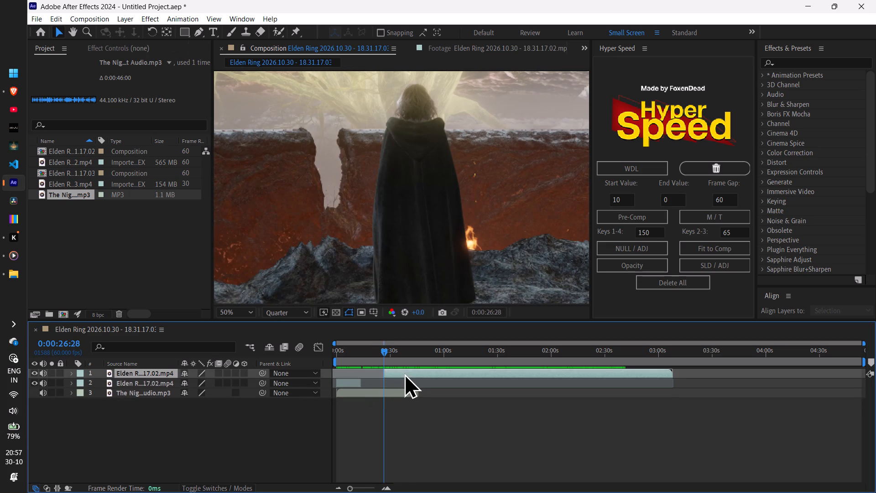
left_click_drag(404, 373, 383, 382)
Play the edit from 0:00:00:00 through to the burning bowl shot and split the top video layer at 0:00:24:33.
left_click_drag(381, 353, 296, 380)
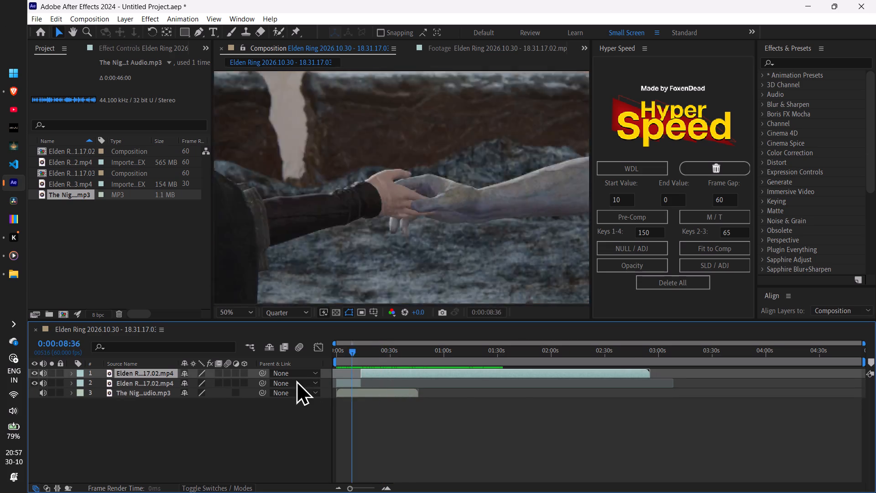
left_click_drag(296, 380, 297, 381)
key("space")
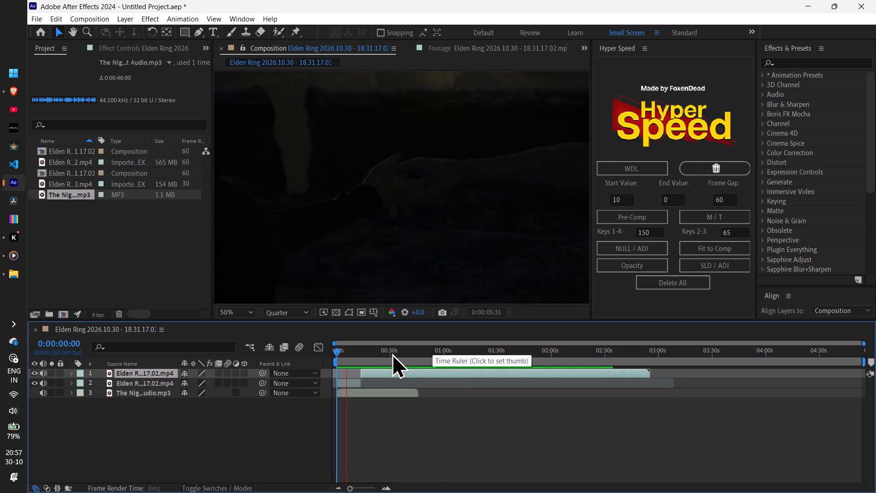
key("space")
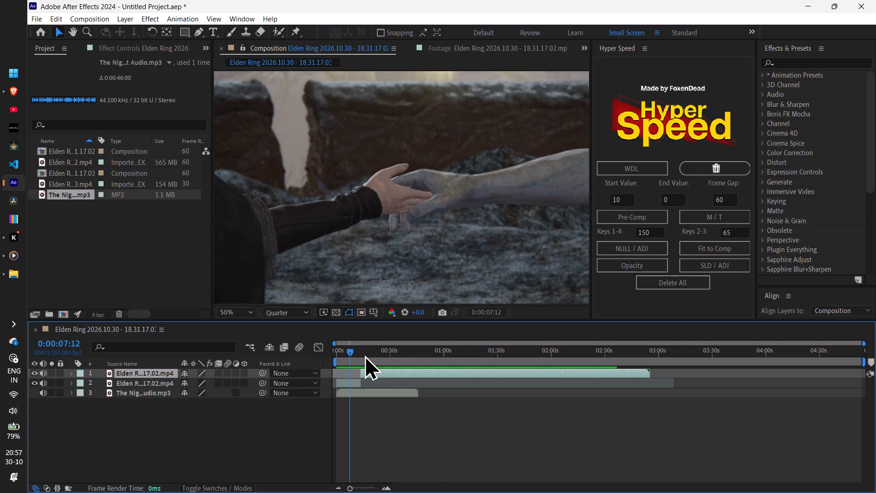
left_click_drag(349, 351, 327, 364)
key("space")
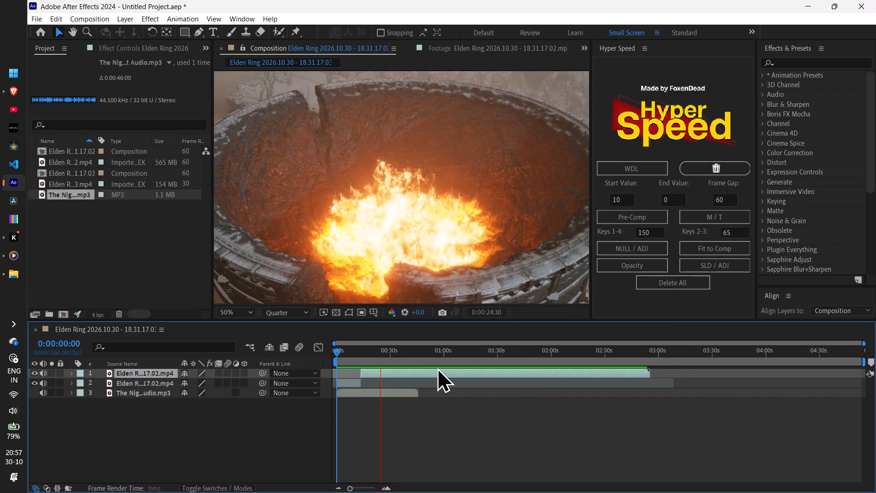
key("space")
left_click_drag(383, 352, 383, 359)
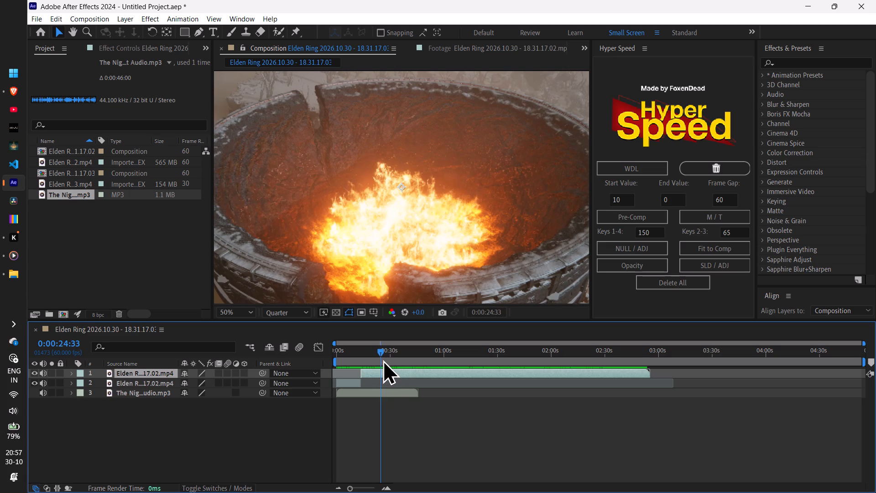
key("ctrl+shift+d")
Find the end of the burning bowl shot, split the top video layer at 0:00:25:30 and delete the short piece before that cut.
left_click_drag(380, 353, 381, 357)
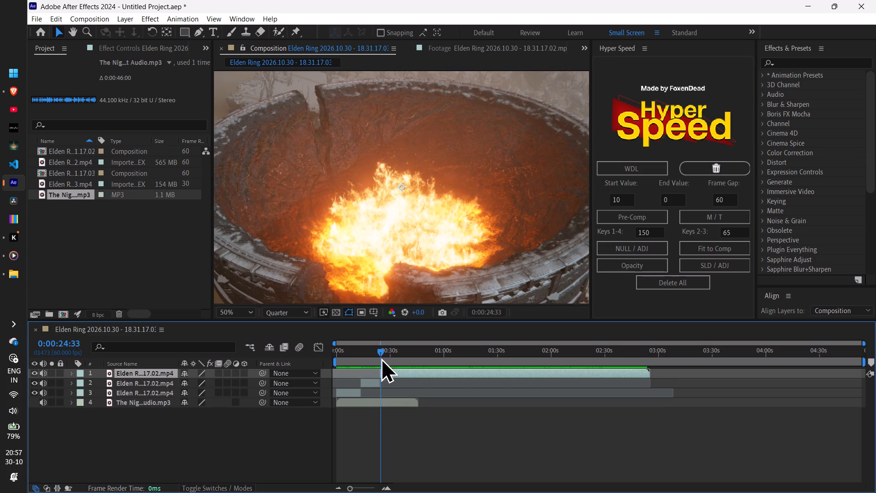
left_click_drag(381, 357, 390, 376)
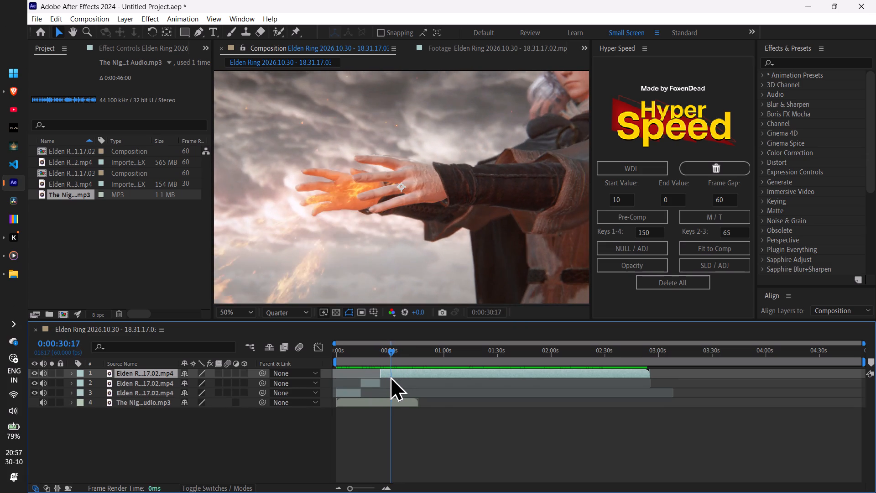
left_click_drag(390, 376, 386, 381)
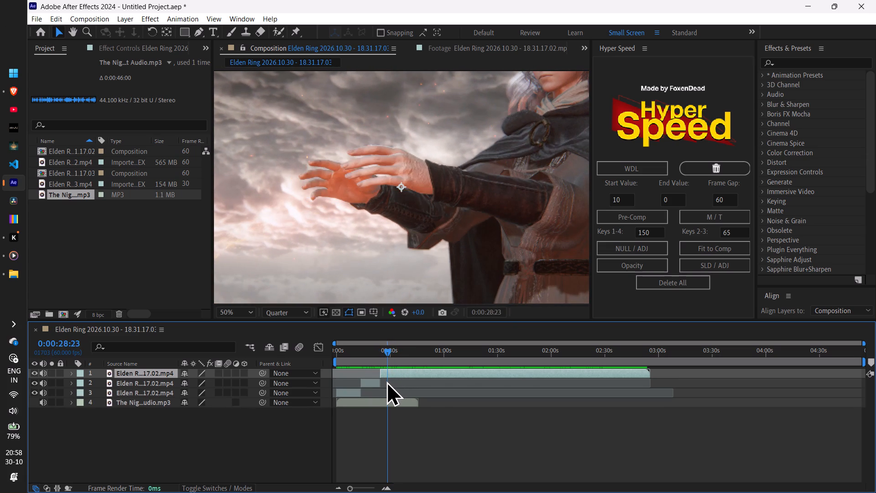
left_click_drag(386, 381, 381, 389)
left_click(398, 373)
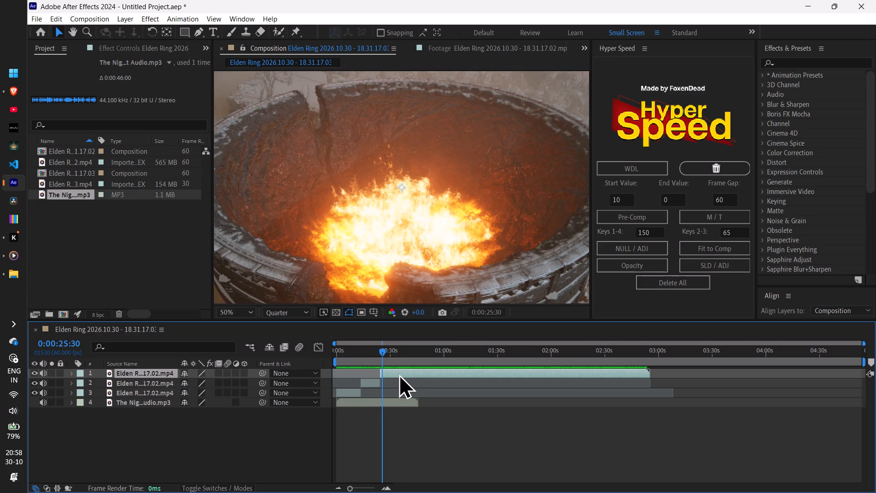
key("ctrl+shift+d")
left_click(381, 383)
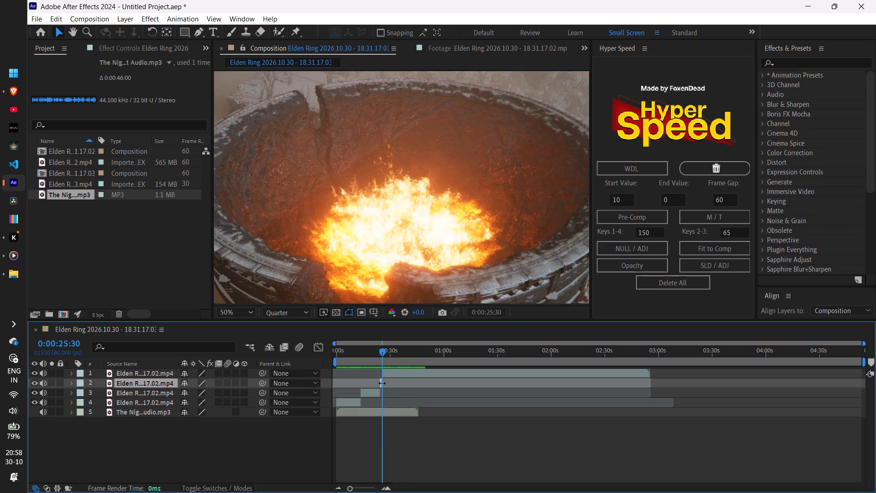
key("Delete")
Split the clip under the top layer at 0:00:21:22 and delete its trailing piece.
left_click_drag(381, 358, 375, 372)
left_click(375, 382)
key("ctrl+shift+d")
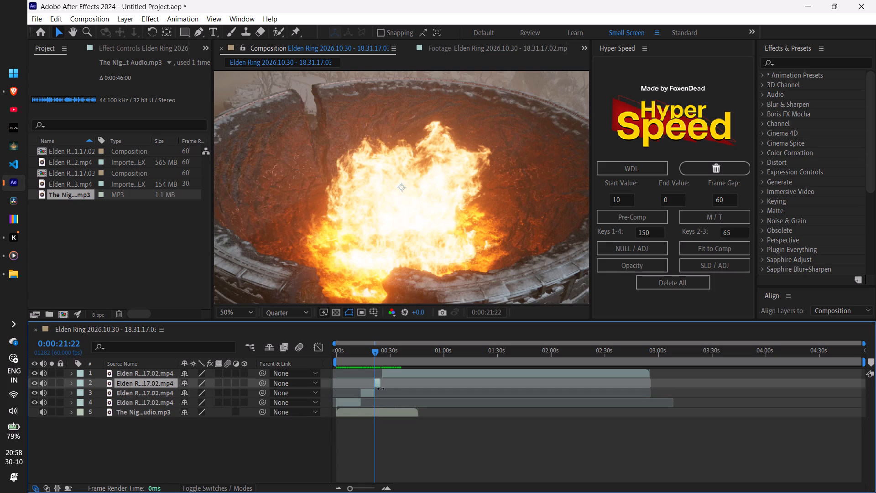
left_click(381, 388)
left_click(382, 388)
left_click(385, 387)
key("Delete")
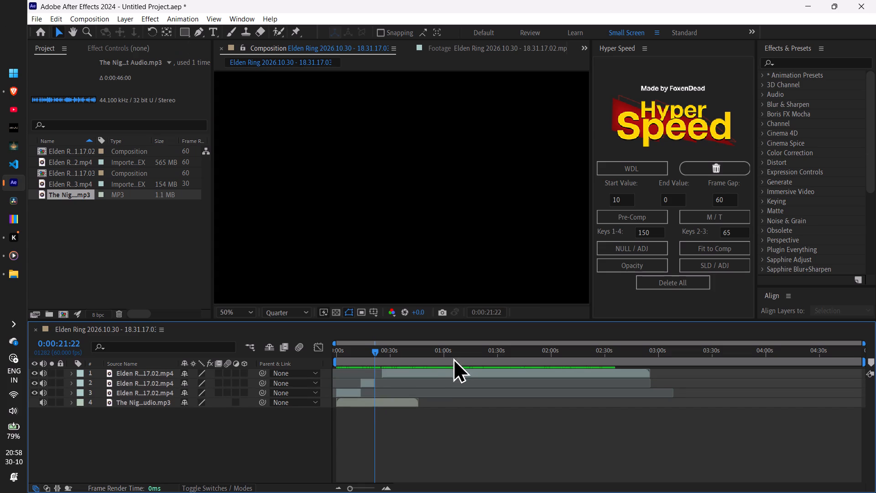
Move the top clip back to start at 0:00:21:22, closing the gap, and play across the cut from 0:00:19:08.
left_click_drag(428, 376, 422, 377)
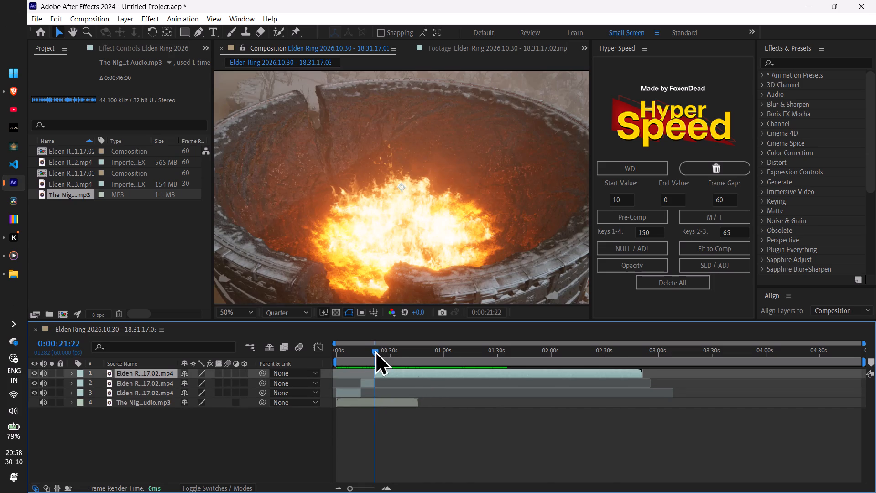
left_click_drag(375, 350, 371, 355)
key("space")
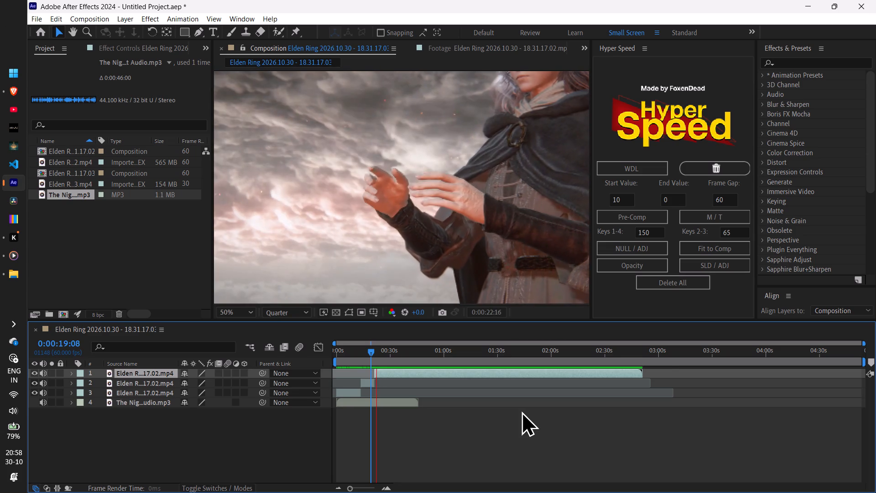
key("space")
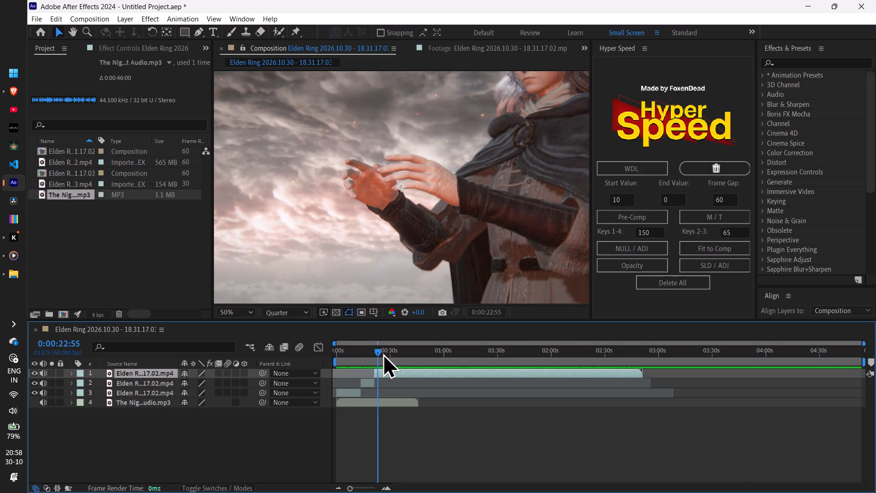
Play the edit from 0:00:21:22 through the hand-clasping fire shot and split the top video layer at 0:00:40:10.
left_click_drag(377, 355, 375, 367)
key("space")
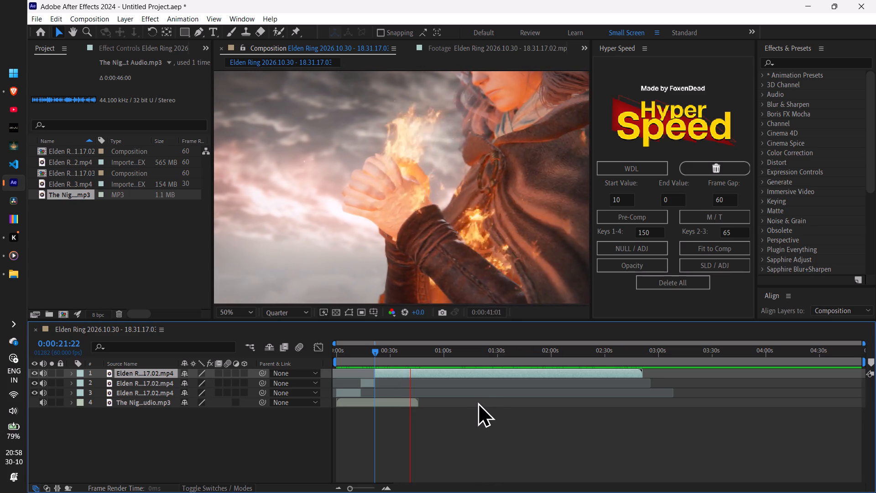
key("space")
left_click_drag(410, 356, 407, 365)
left_click(412, 372)
key("ctrl+shift+d")
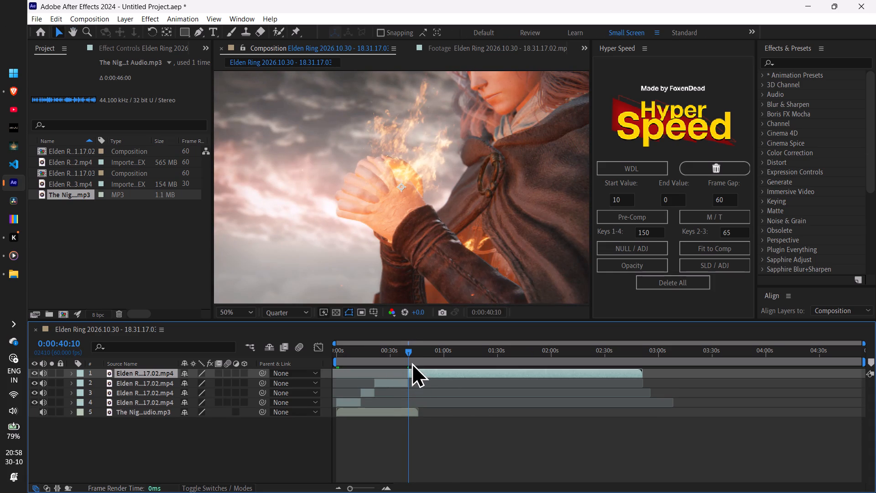
Set the width of the Elden Ring 2026.10.30 - 18.31.17.02 composition to 1080 px and play the edit from 0:00:00:00.
left_click(90, 218)
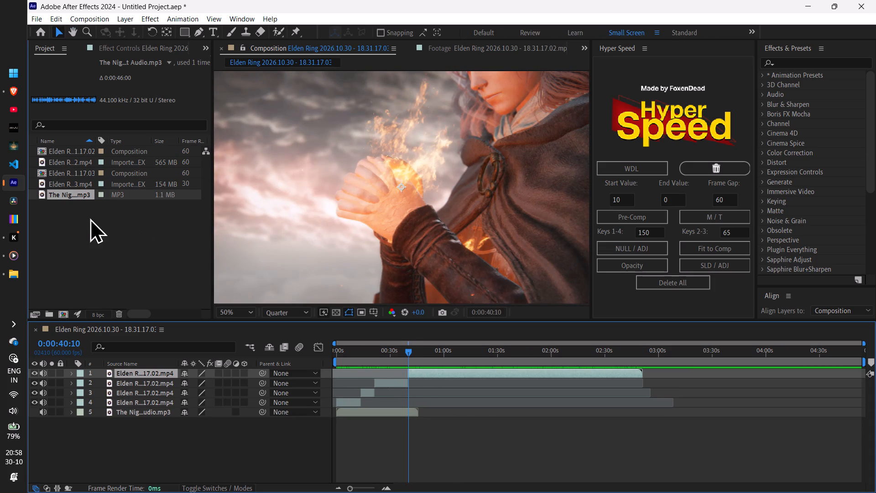
left_click(93, 149)
right_click(91, 149)
left_click(190, 155)
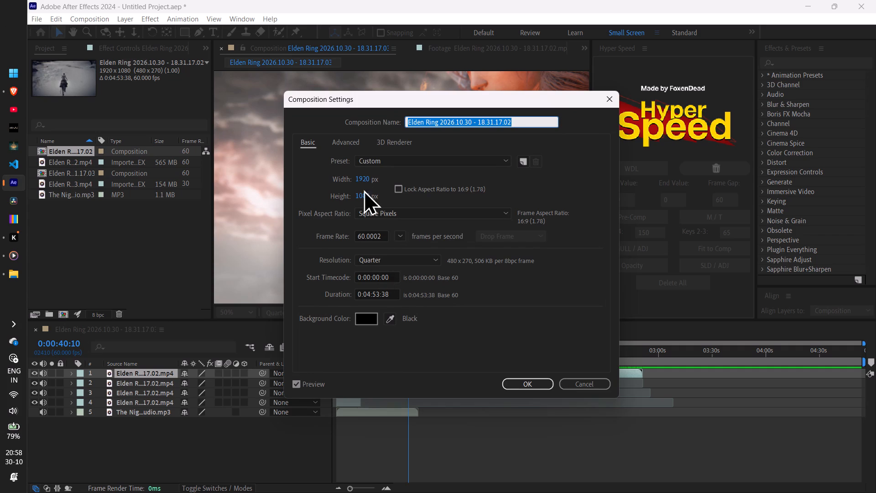
left_click(362, 184)
type("10")
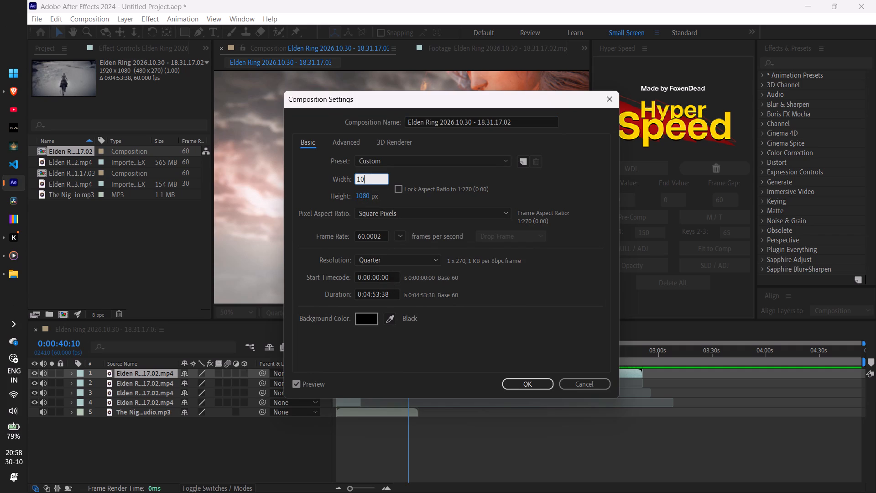
type("80")
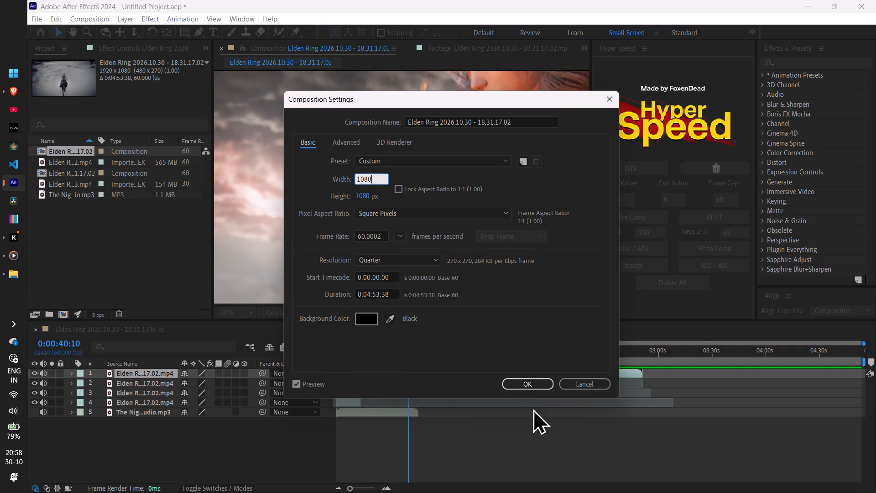
left_click(530, 380)
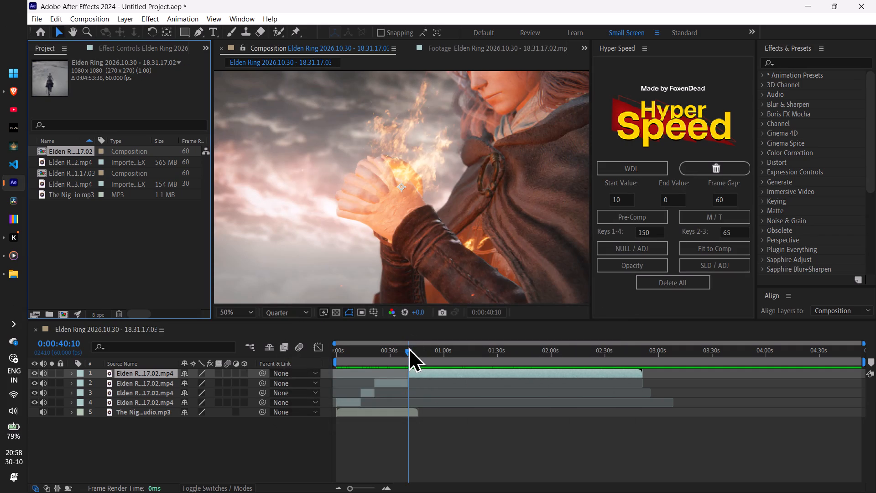
left_click_drag(407, 352, 302, 410)
key("space")
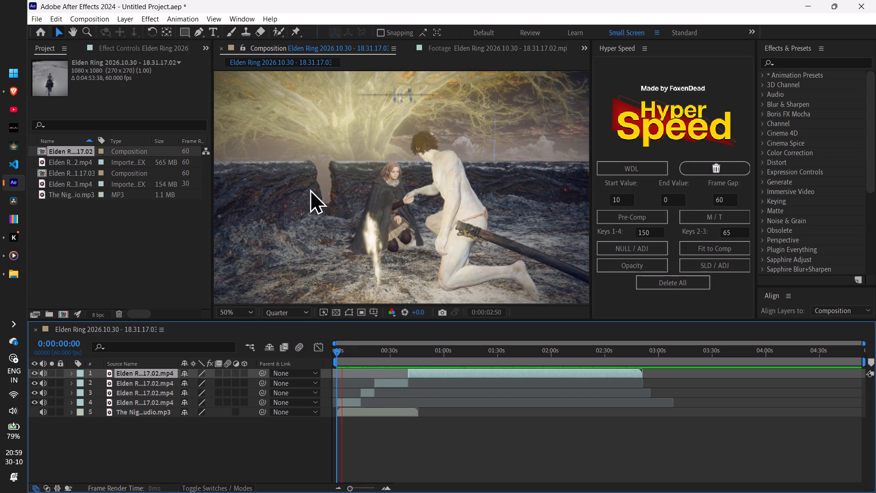
key("space")
key("space")
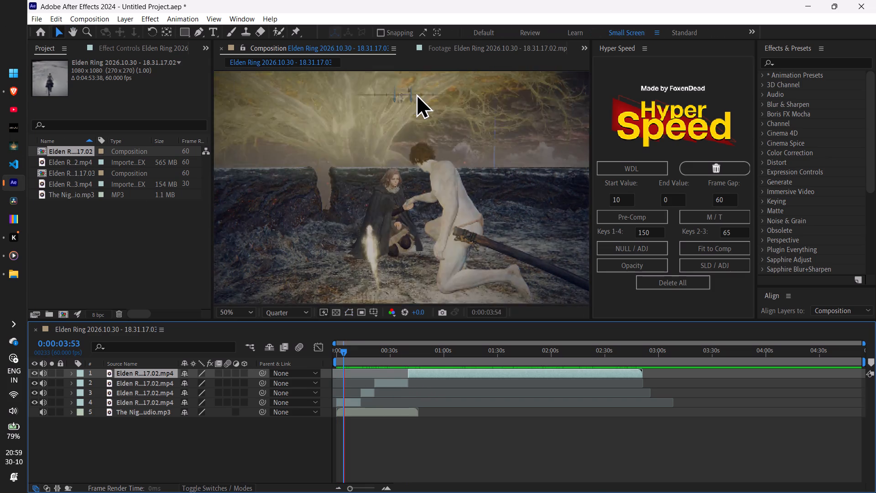
key("space")
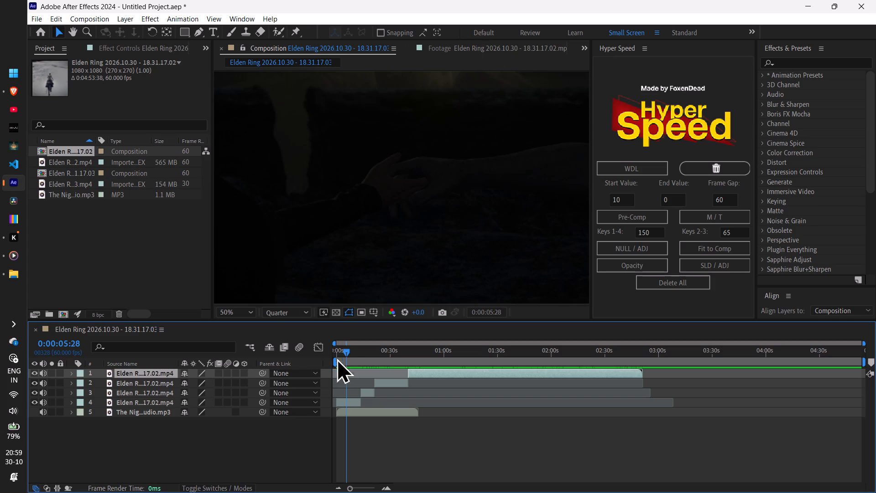
Create a new 1080 x 1080 px composition, keeping the default name, frame rate and duration.
left_click(151, 243)
right_click(152, 243)
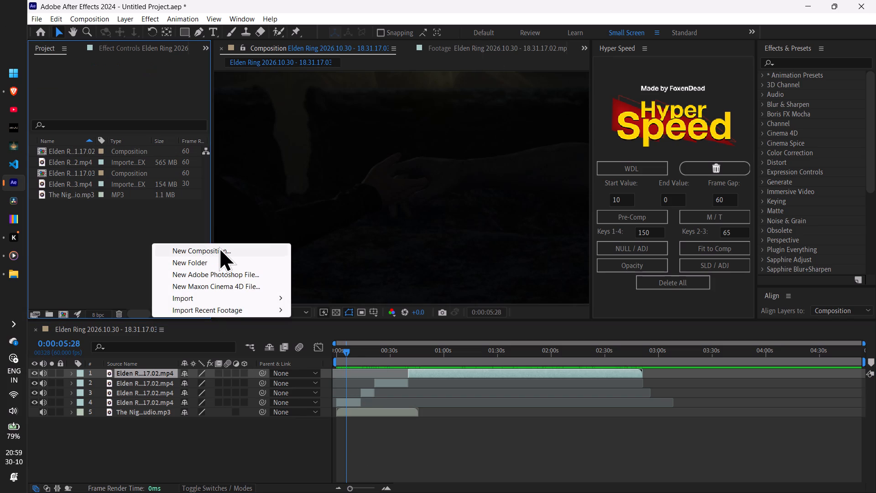
left_click(219, 246)
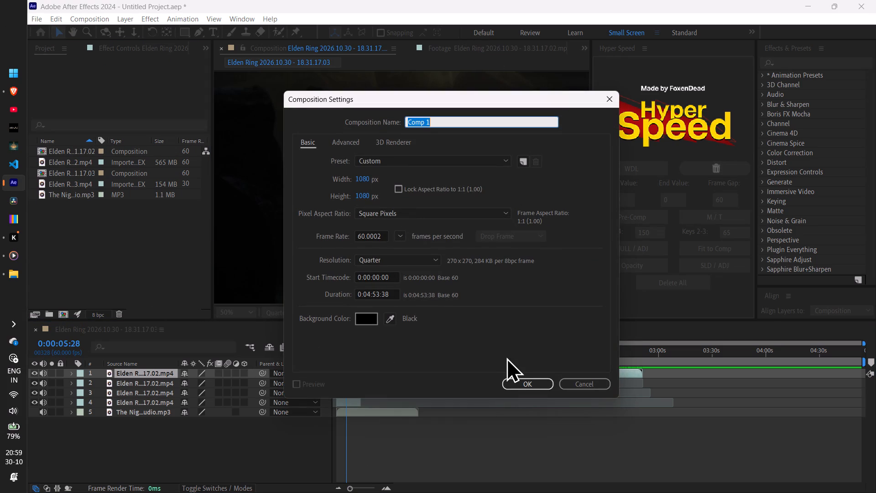
left_click(522, 388)
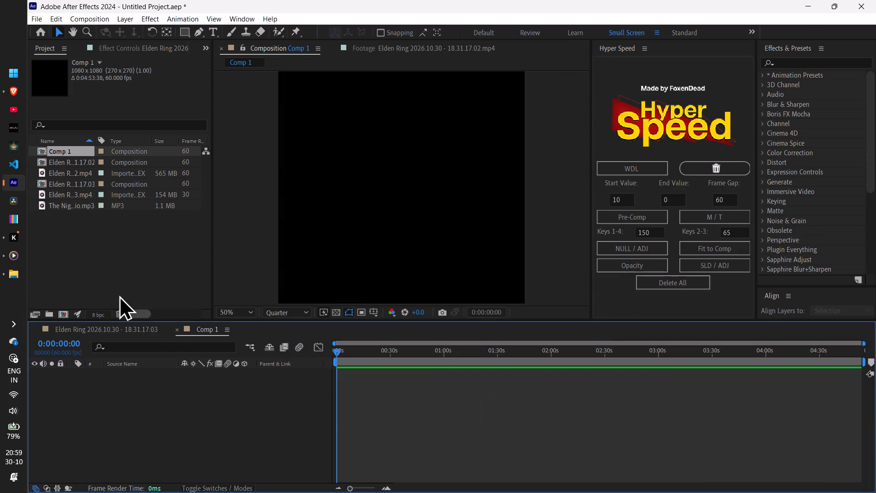
Copy all four video layers and the audio layer from the Elden Ring 18.31.17.03 composition into Comp 1.
left_click(91, 332)
left_click_drag(144, 431, 120, 386)
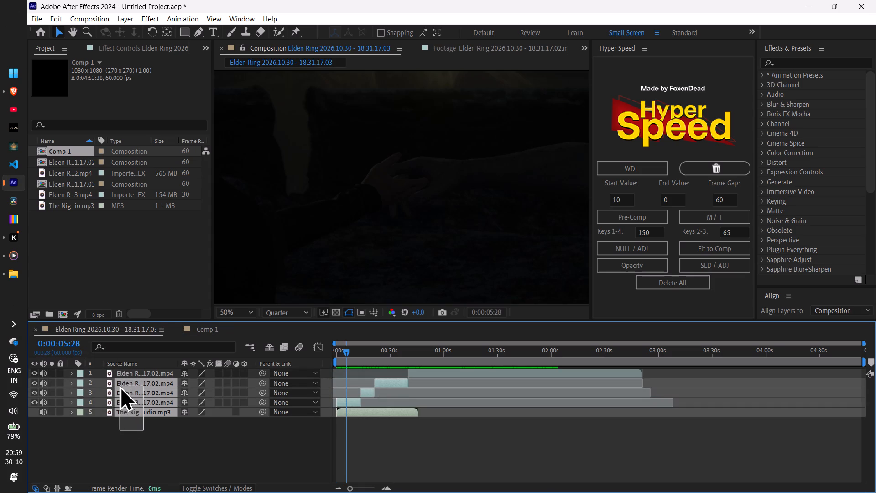
left_click_drag(120, 386, 120, 370)
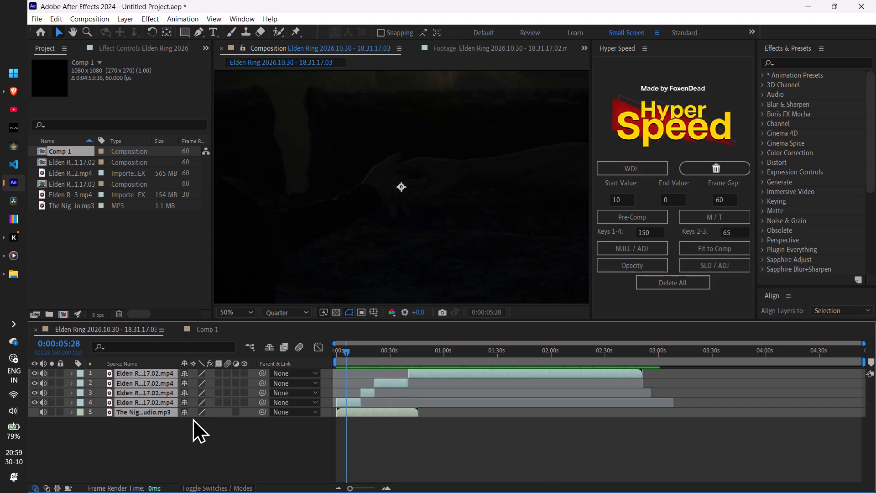
key("ctrl+c")
left_click(205, 330)
left_click(162, 387)
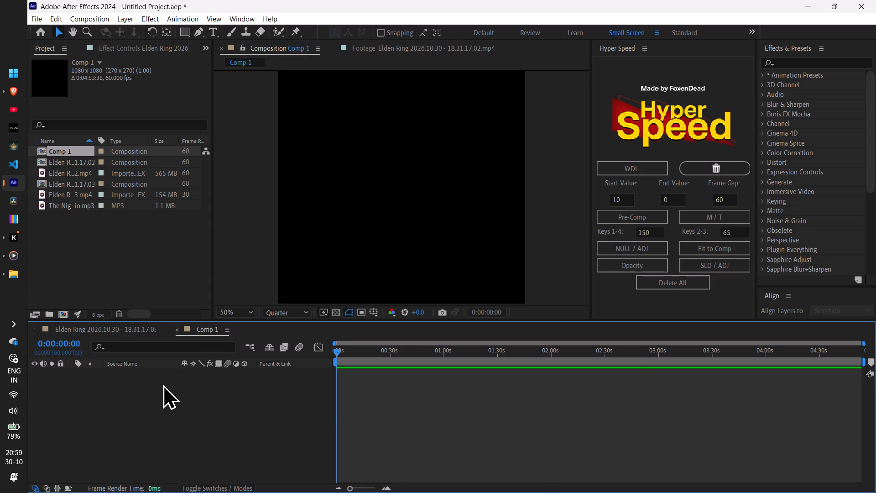
key("ctrl+v")
left_click_drag(339, 353, 296, 365)
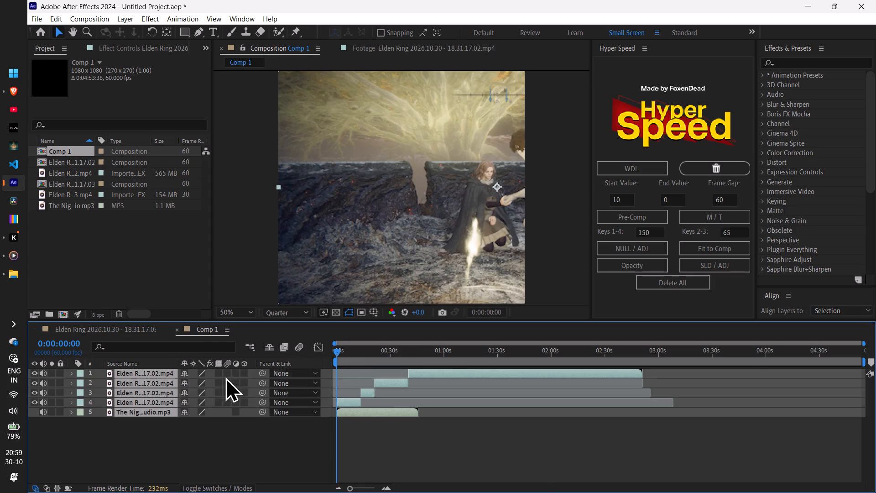
Close the Elden Ring 18.31.17.03 timeline and delete the Elden Ring 2026.10.30 - 18.31.17.02 composition from the project.
left_click(88, 329)
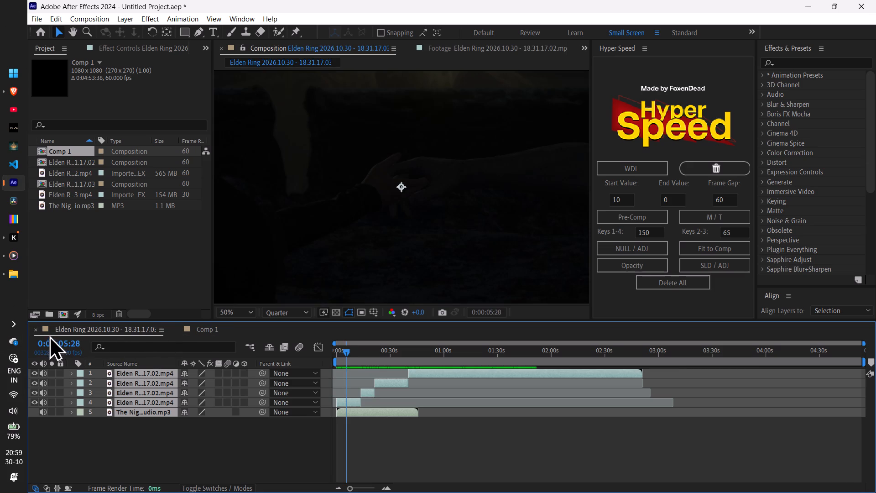
left_click(37, 331)
right_click(72, 161)
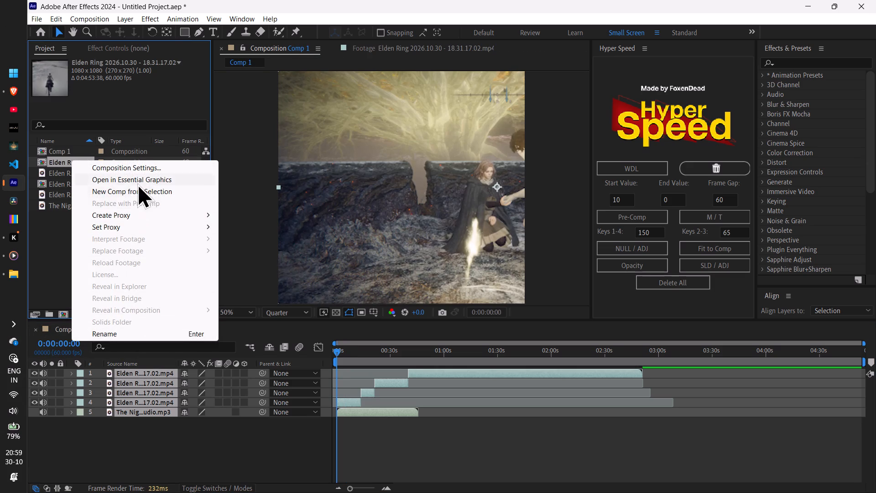
left_click(38, 227)
left_click(62, 161)
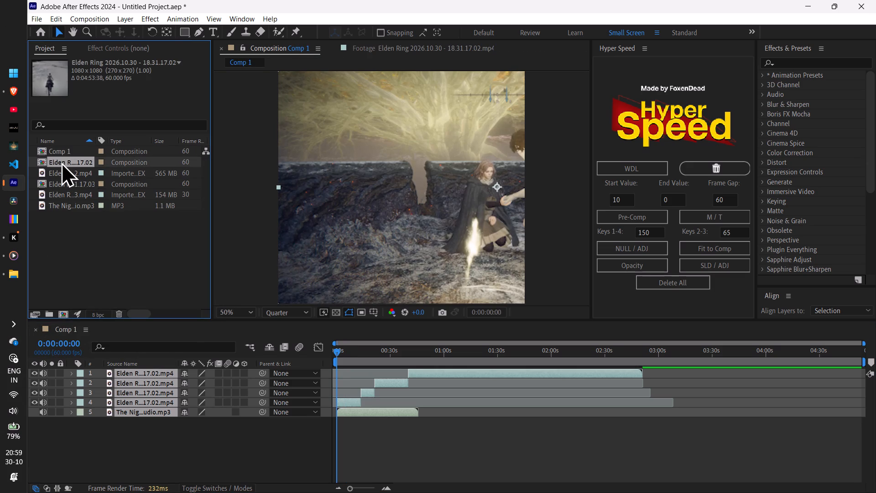
key("Delete")
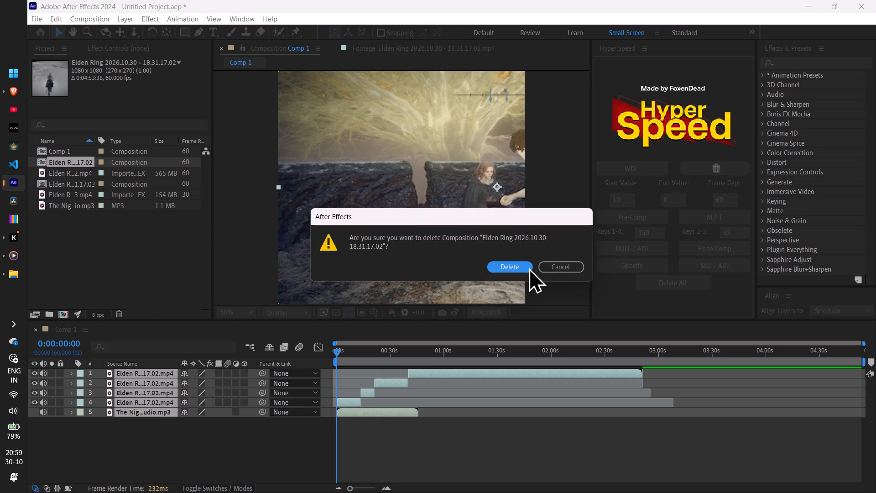
left_click(528, 267)
Preview Comp 1 to about 0:00:02:31 and shift all layers left in the frame to centre the two characters.
key("space")
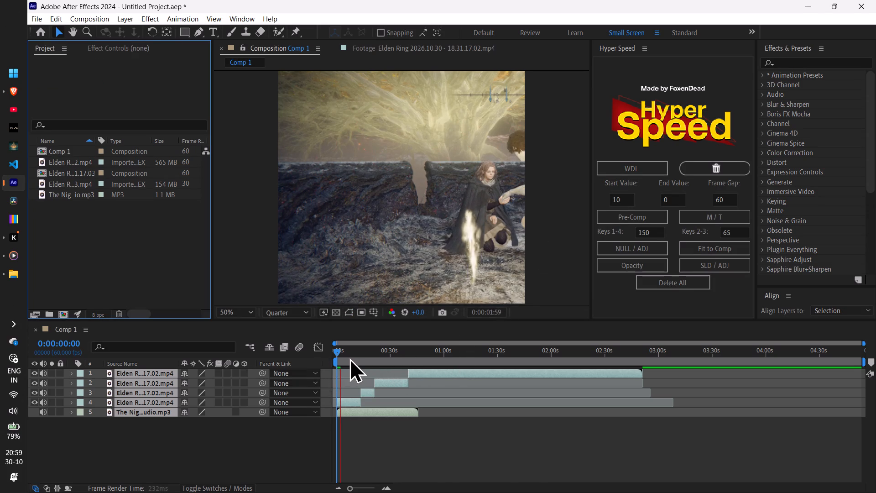
key("space")
left_click_drag(432, 213, 389, 216)
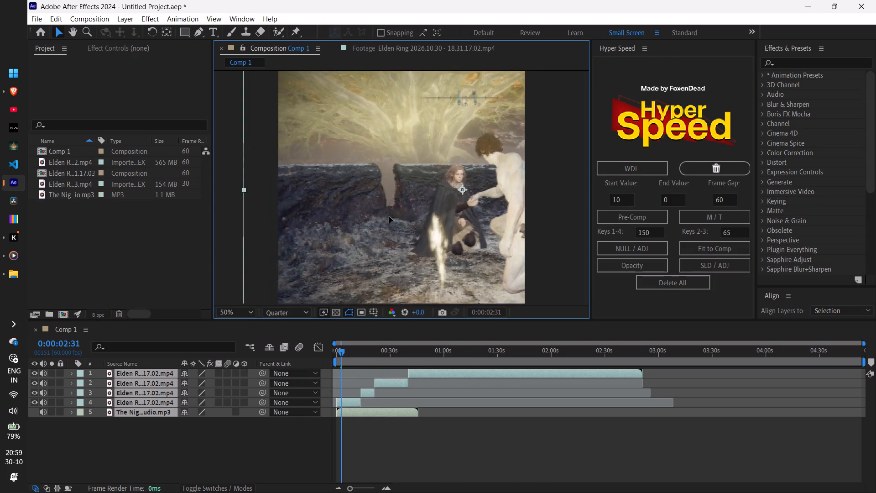
left_click_drag(389, 216, 303, 220)
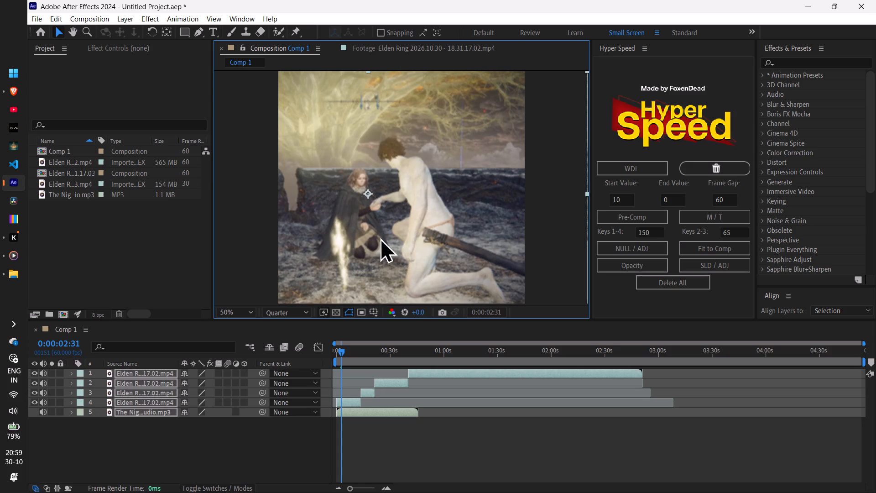
left_click(380, 239)
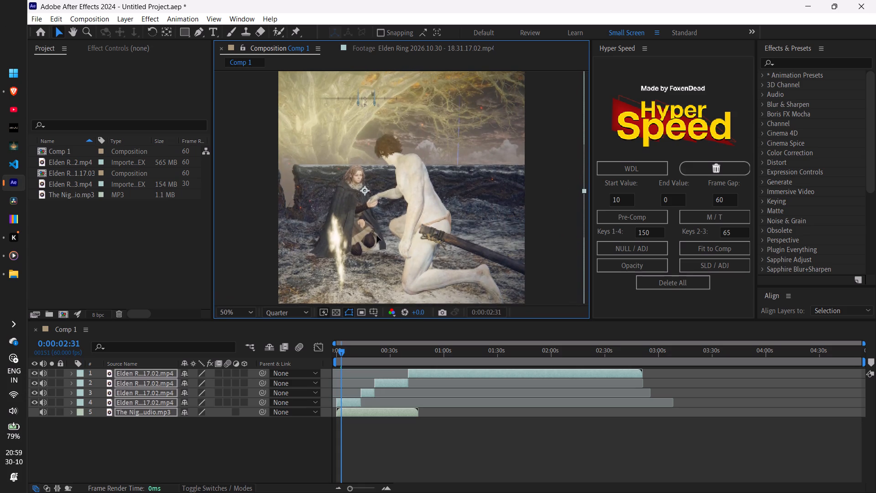
Play from the start to 0:00:06:23 and reposition only video layer 4 to 492, 550 to reframe the joined hands.
left_click_drag(340, 352, 292, 369)
key("space")
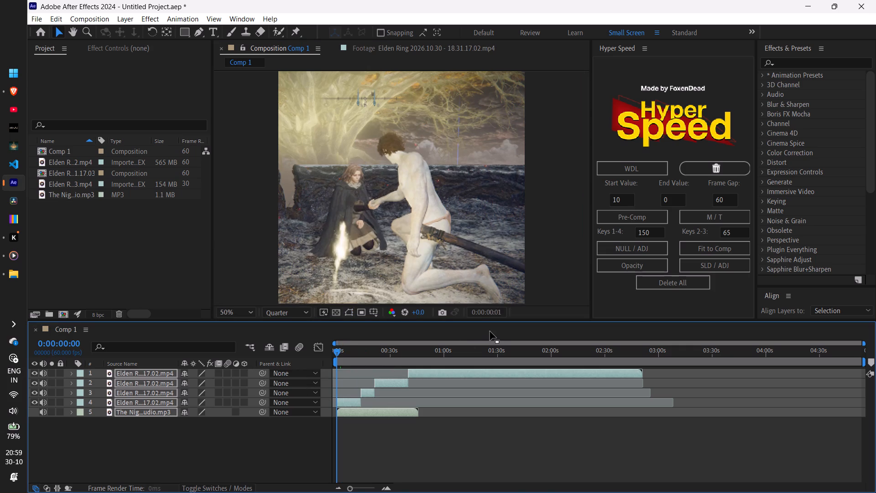
left_click(146, 410)
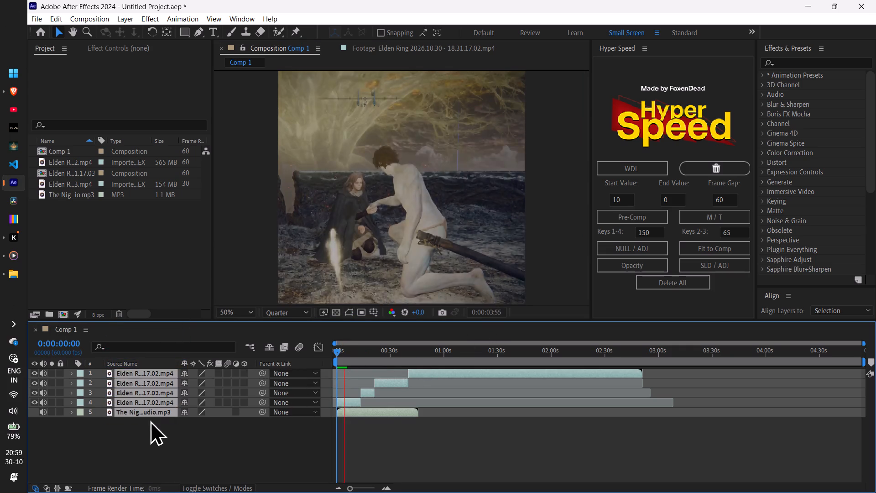
left_click(158, 446)
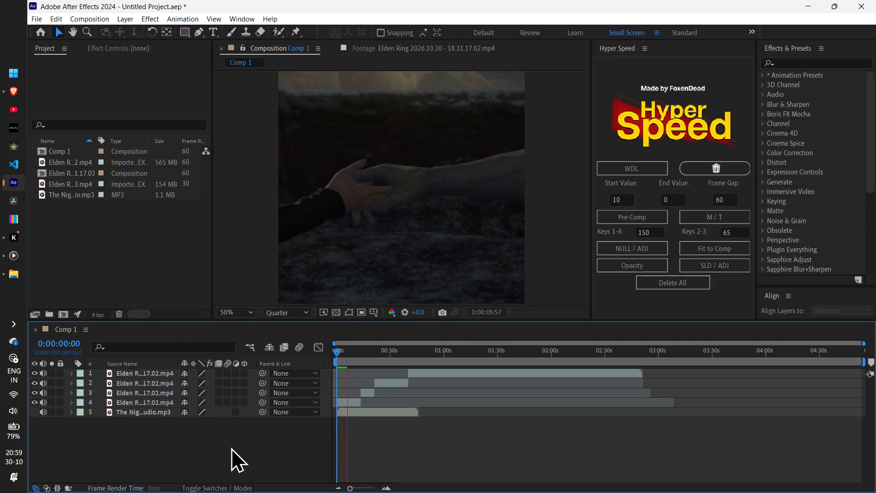
key("space")
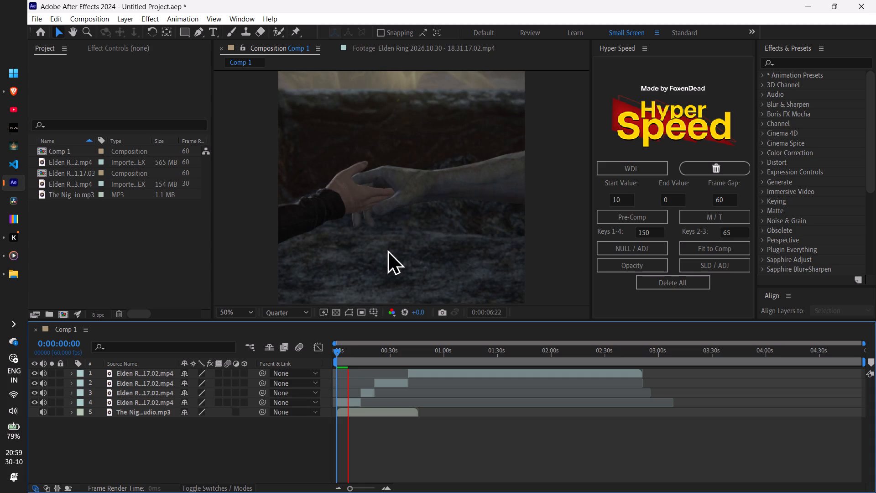
left_click_drag(385, 245, 407, 243)
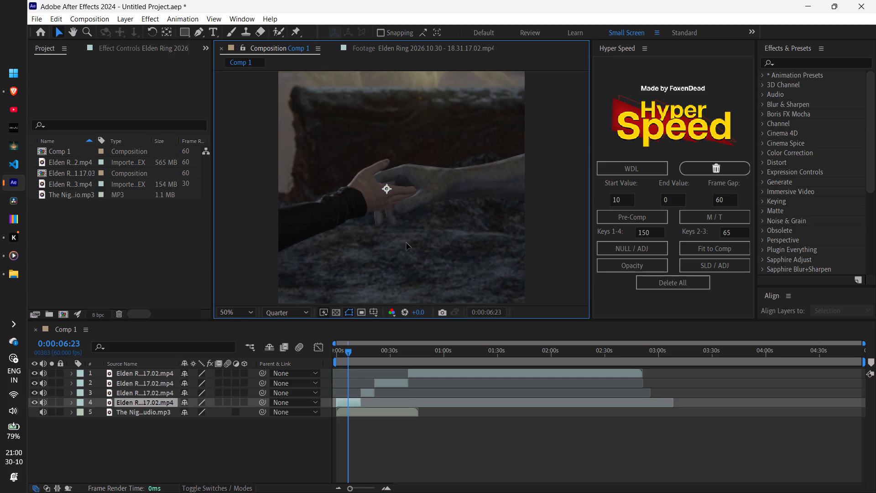
left_click_drag(407, 243, 417, 241)
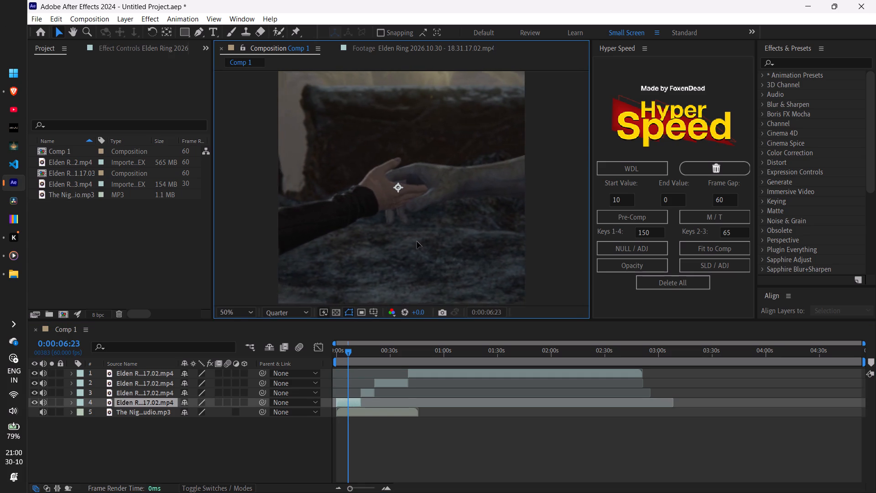
left_click_drag(417, 241, 410, 243)
Play the reframed first clip from 0:00:00:00 and replay it from 0:00:05:06 to check the framing.
left_click_drag(343, 352, 317, 361)
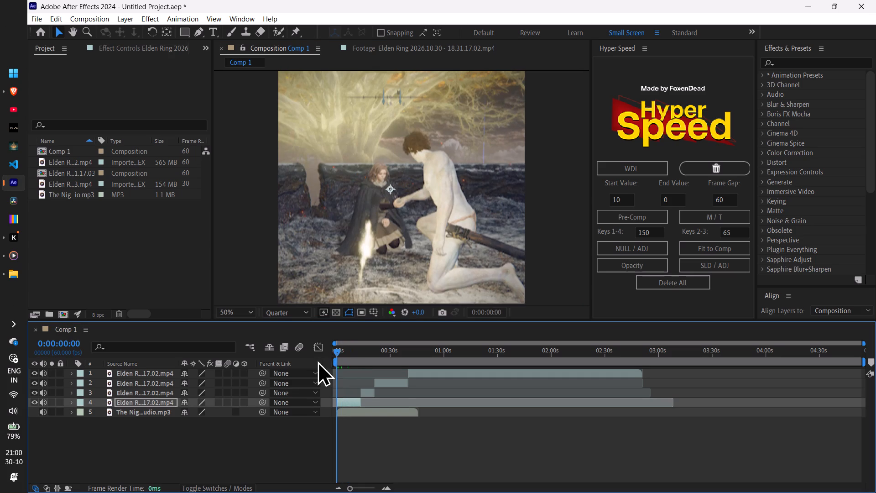
key("space")
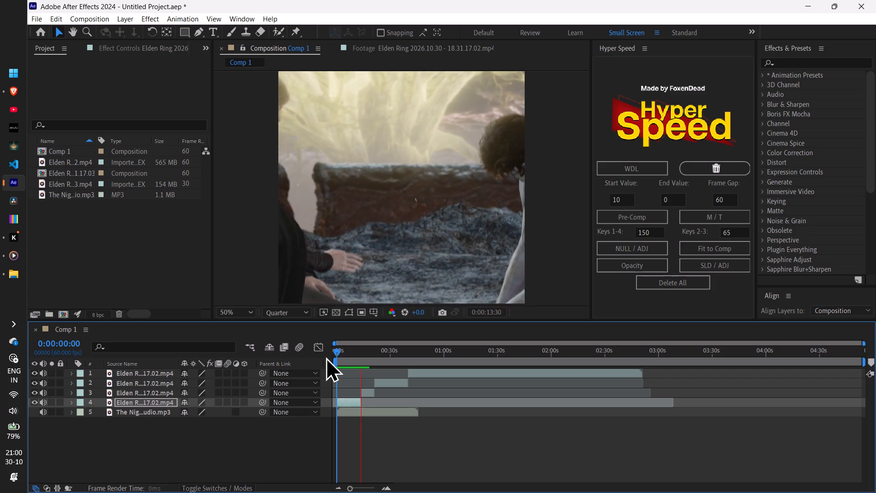
key("space")
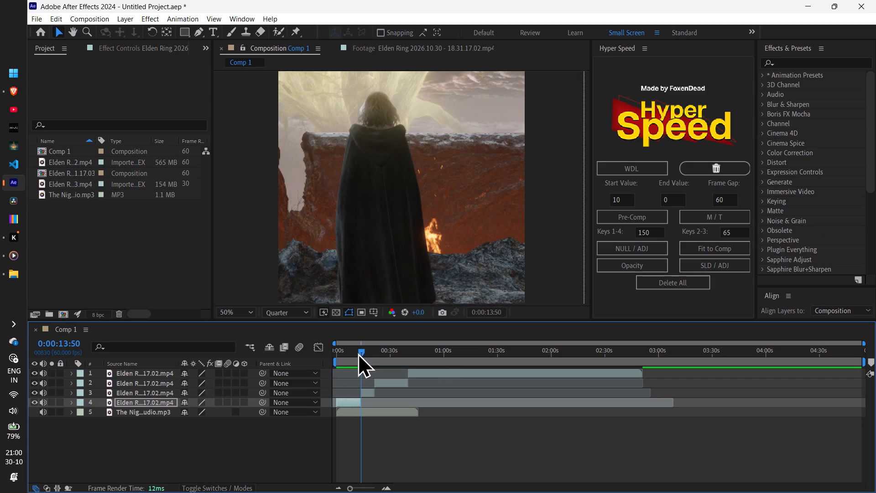
left_click_drag(358, 352, 342, 362)
key("space")
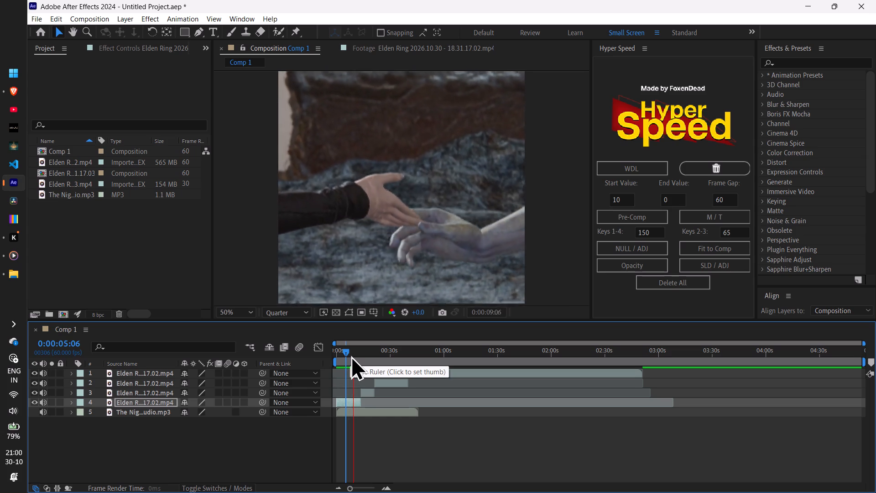
key("space")
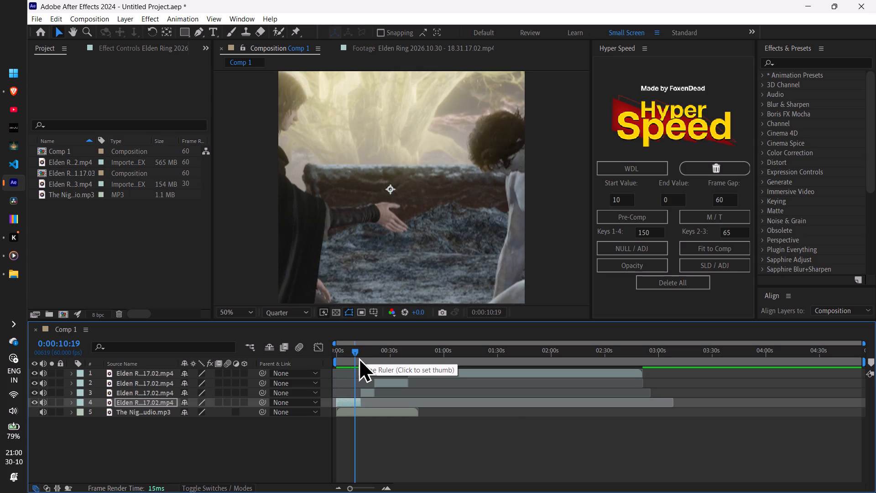
Add a Position keyframe to video layer 4 at 0:00:00:00.
left_click(350, 403)
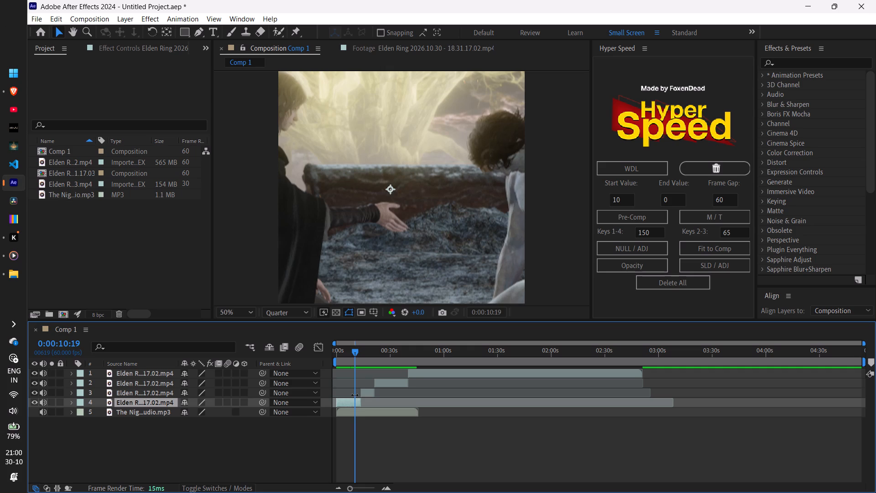
key("p")
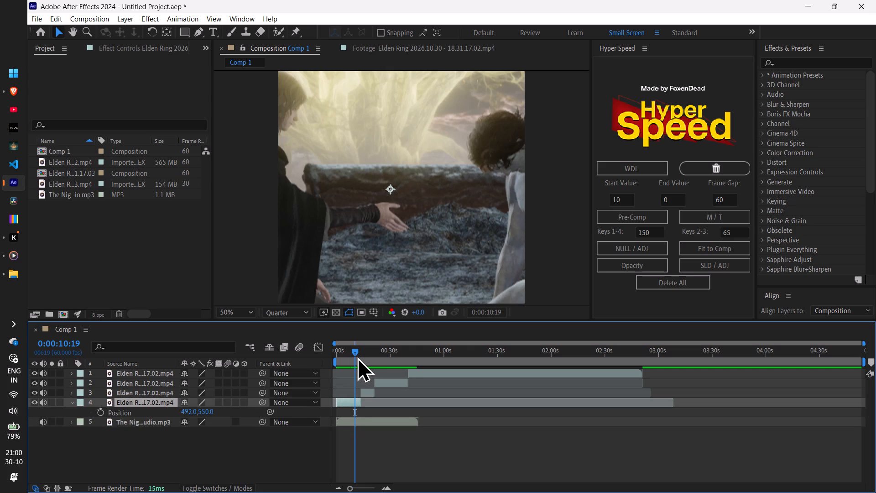
left_click_drag(357, 356, 300, 393)
left_click(99, 415)
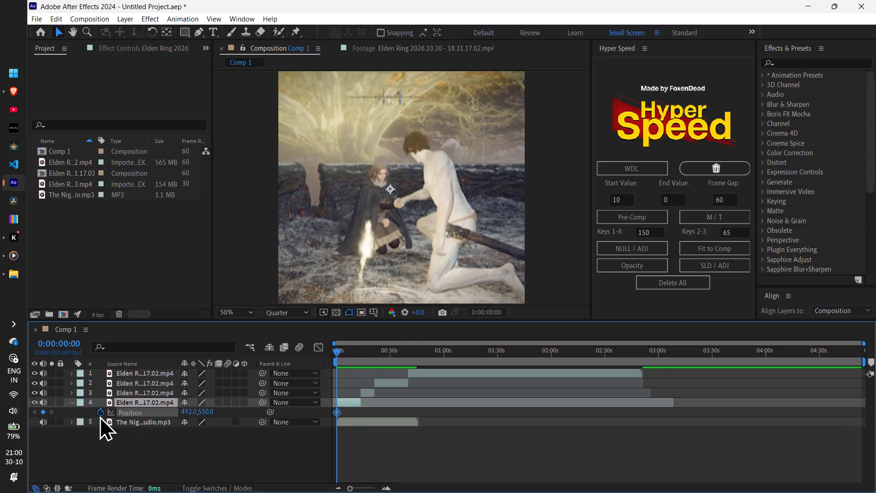
At 0:00:09:34, set the Position of video layer 4 to 181, 546 as a second keyframe.
left_click_drag(338, 352, 354, 362)
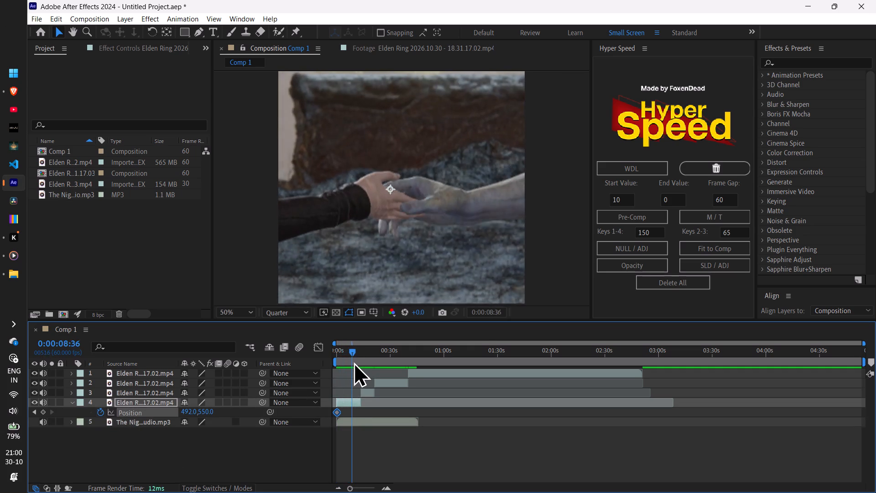
left_click_drag(354, 362, 355, 362)
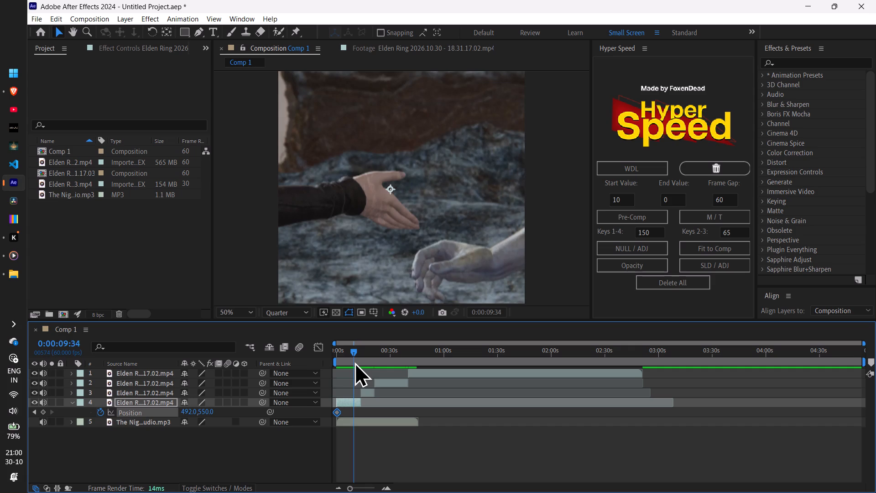
left_click(212, 412)
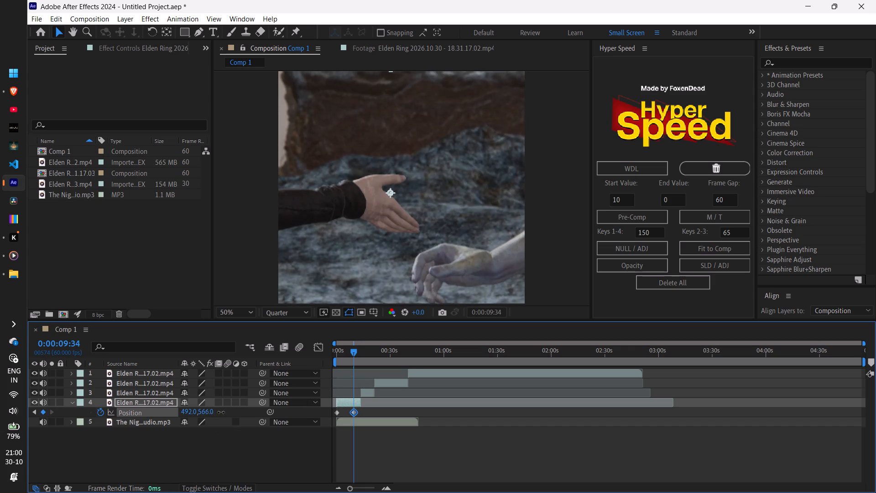
left_click_drag(194, 415, 130, 432)
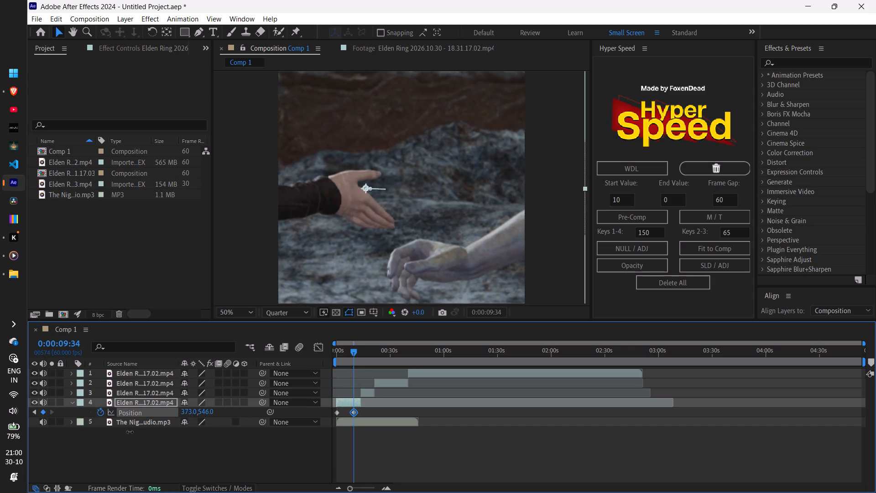
left_click_drag(130, 432, 50, 449)
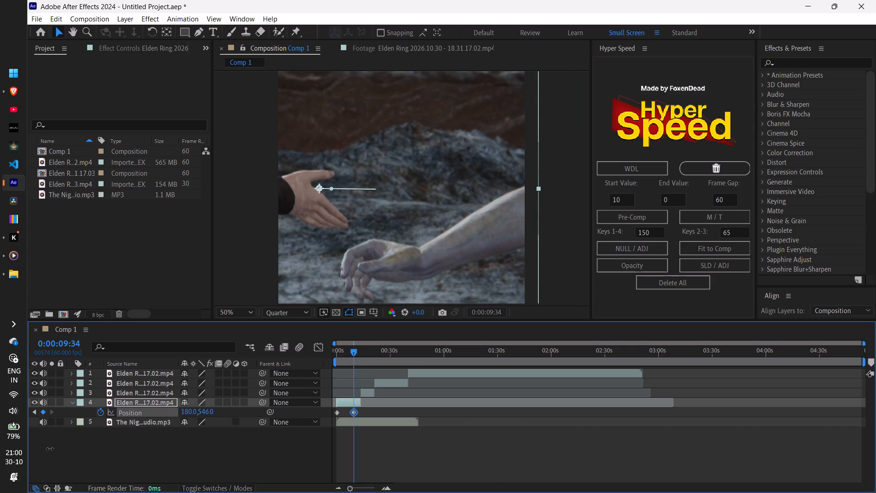
left_click_drag(50, 449, 50, 449)
Play the edit from 0:00:00:00 to check the Position animation on the first clip.
left_click_drag(355, 356, 273, 375)
key("space")
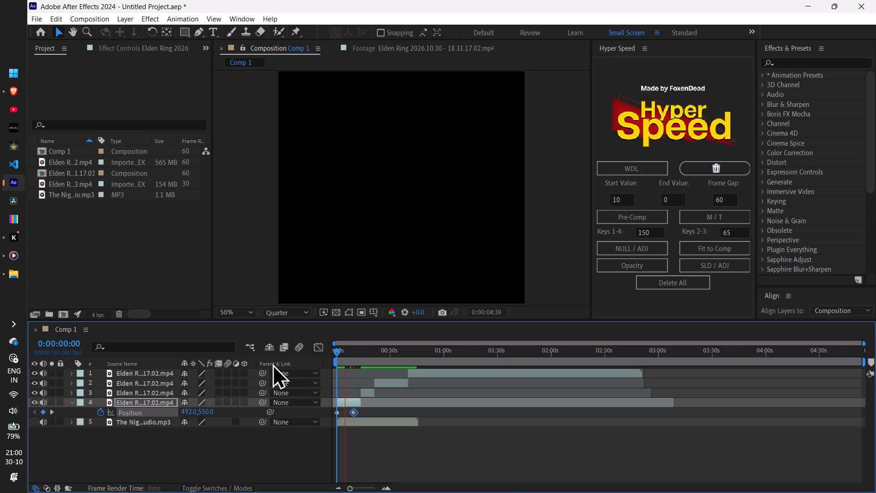
key("space")
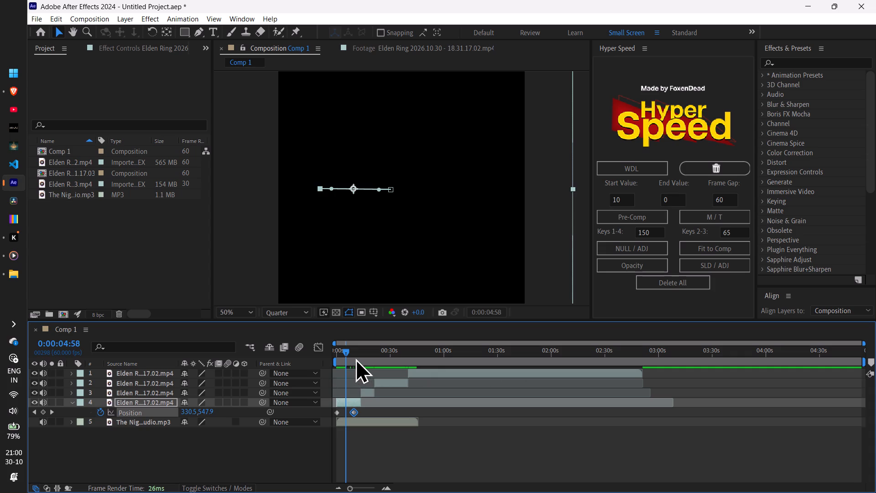
left_click_drag(346, 356, 331, 372)
key("space")
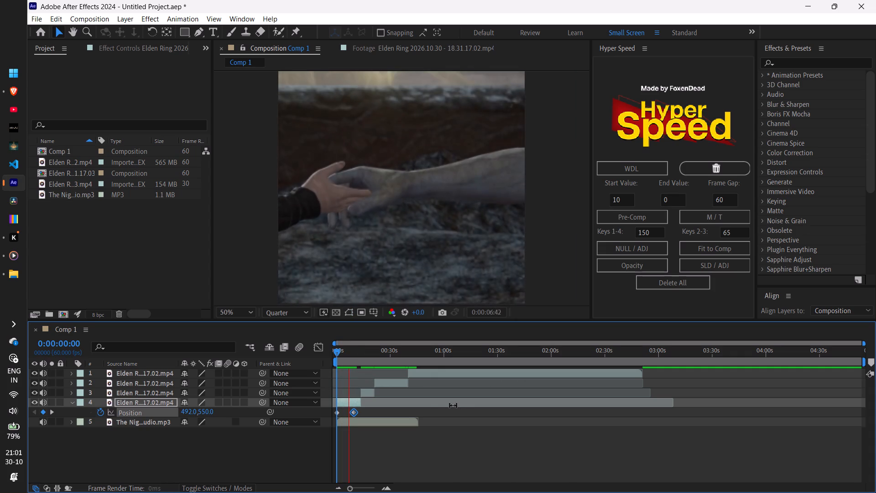
key("space")
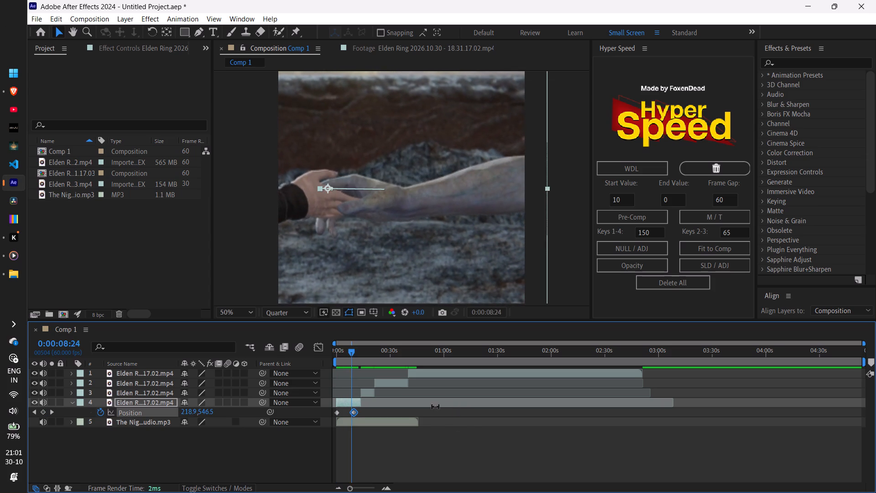
Move both Position keyframes of layer 4 together so the first sits at 0:00:08:36, and play the edit from the start.
left_click(363, 410)
left_click_drag(361, 411, 339, 415)
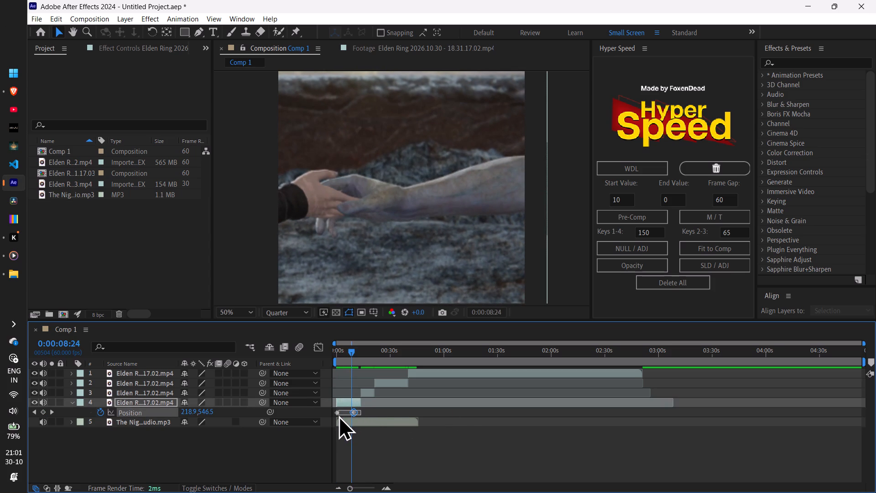
left_click_drag(339, 415, 338, 415)
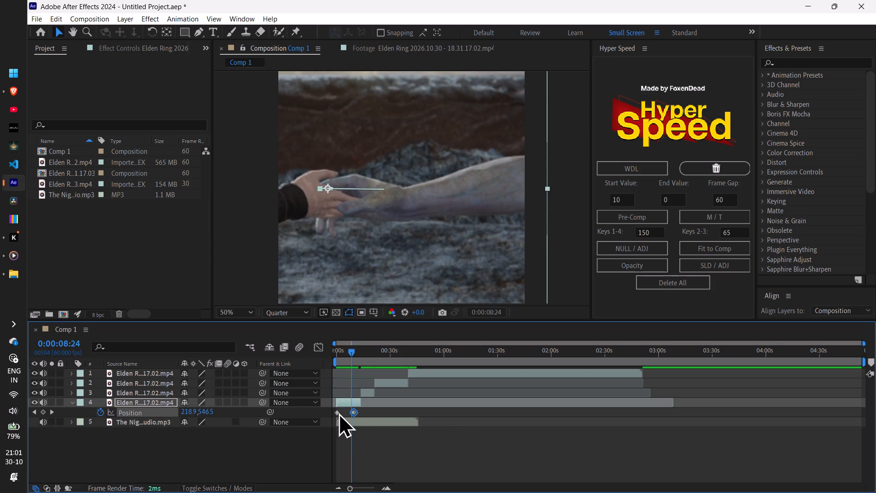
left_click(359, 410)
left_click_drag(360, 411, 328, 416)
left_click_drag(339, 413, 354, 414)
left_click_drag(350, 352, 230, 383)
key("space")
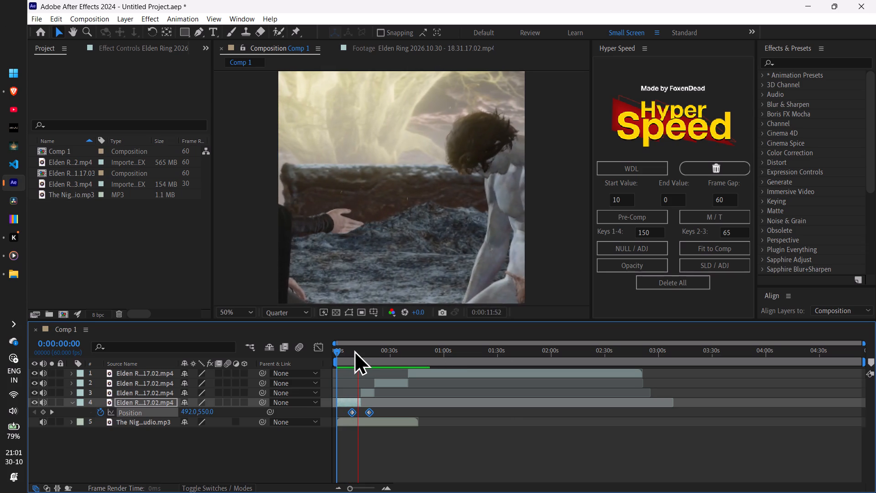
key("space")
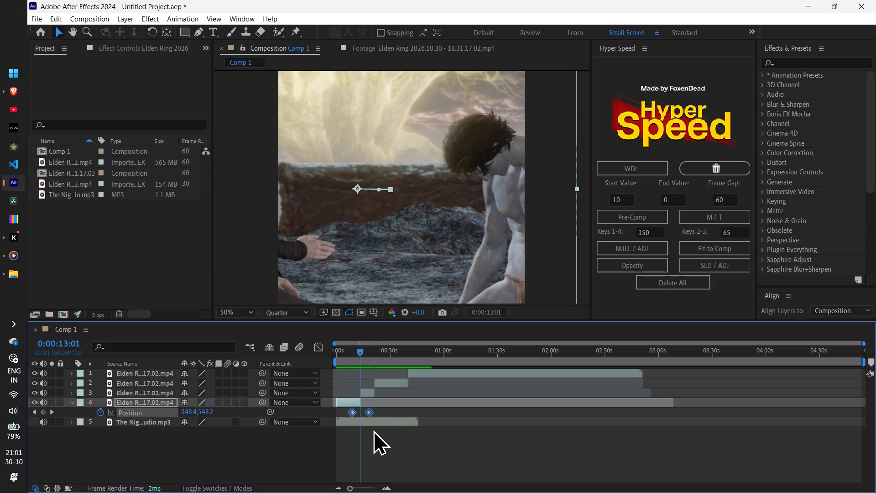
Undo the accidental keyframe shift and delete layer 4's Position keyframe at 0:00:08:36.
left_click(368, 414)
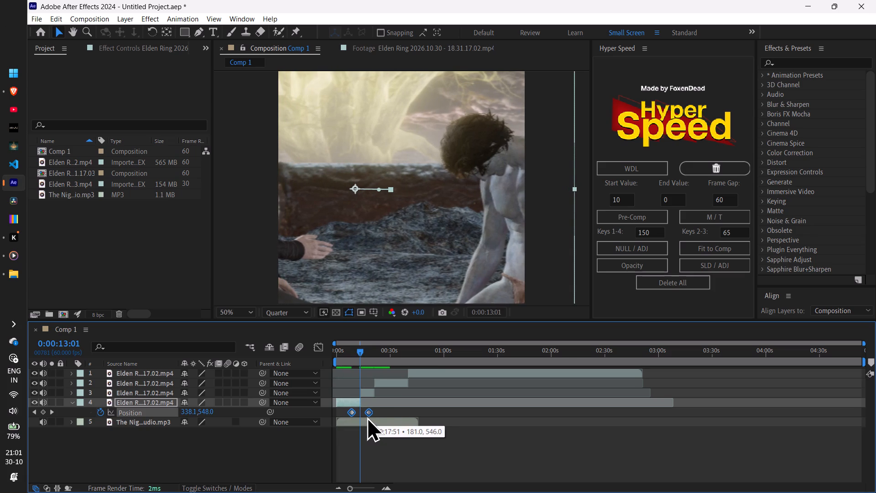
key("ctrl+z")
left_click(368, 414)
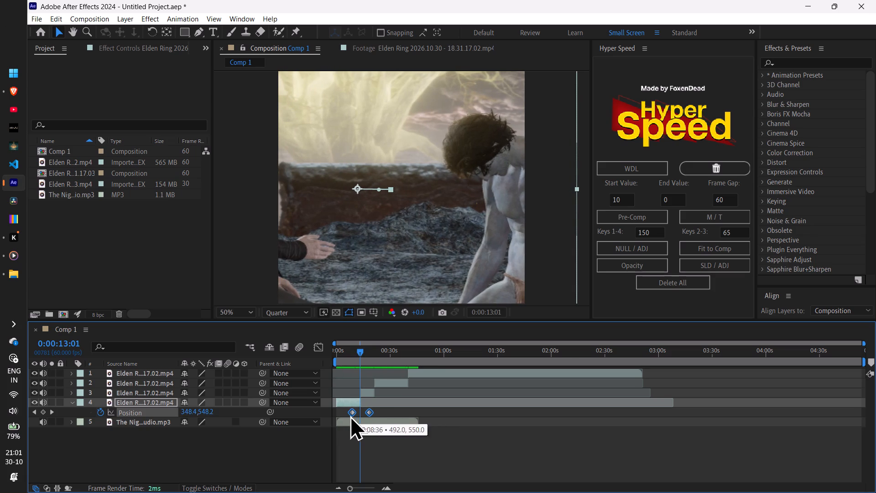
left_click(350, 415)
left_click(354, 439)
left_click(353, 414)
key("Delete")
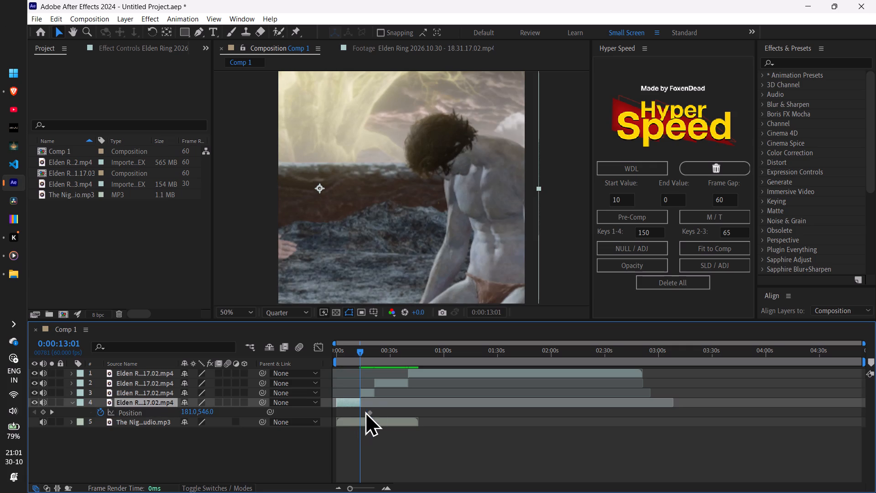
Play the edit from 0:00:00:00, and undo the deletion of layer 4's first Position keyframe.
left_click_drag(354, 354, 308, 371)
key("space")
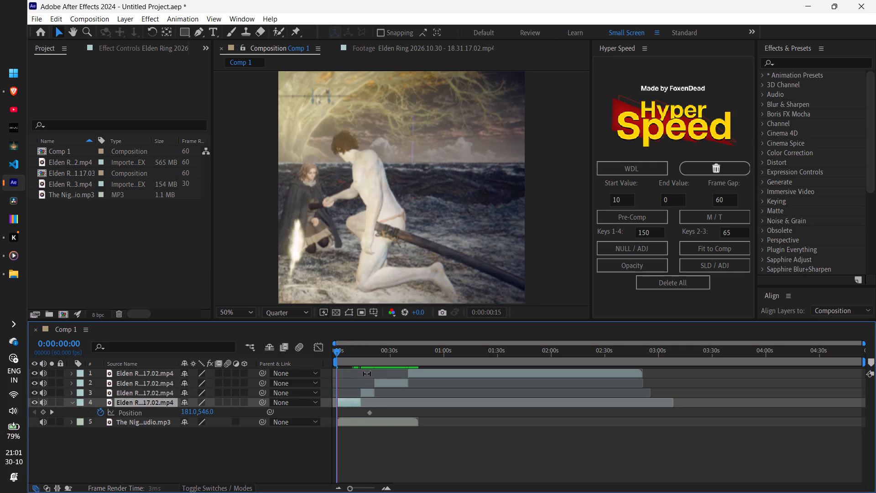
key("space")
key("ctrl+z")
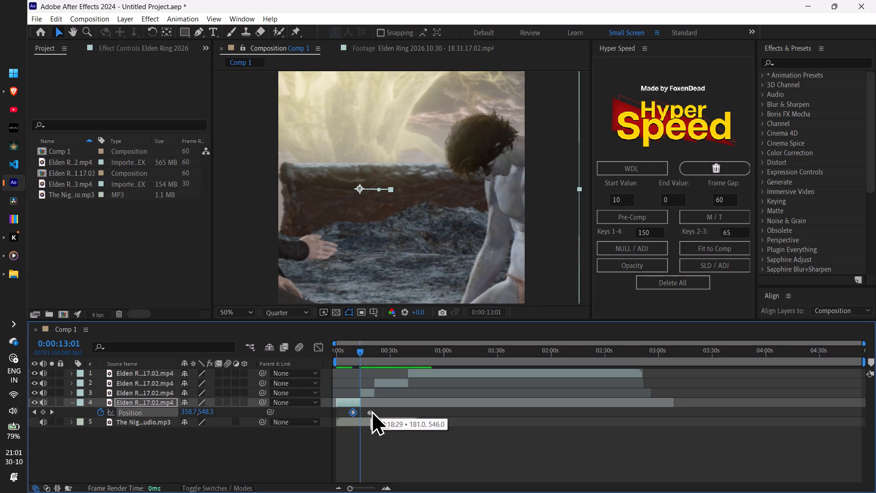
Move layer 4's second Position keyframe earlier to about 0:00:15, and play the edit from the start to check the timing.
left_click(370, 413)
left_click_drag(370, 413, 367, 414)
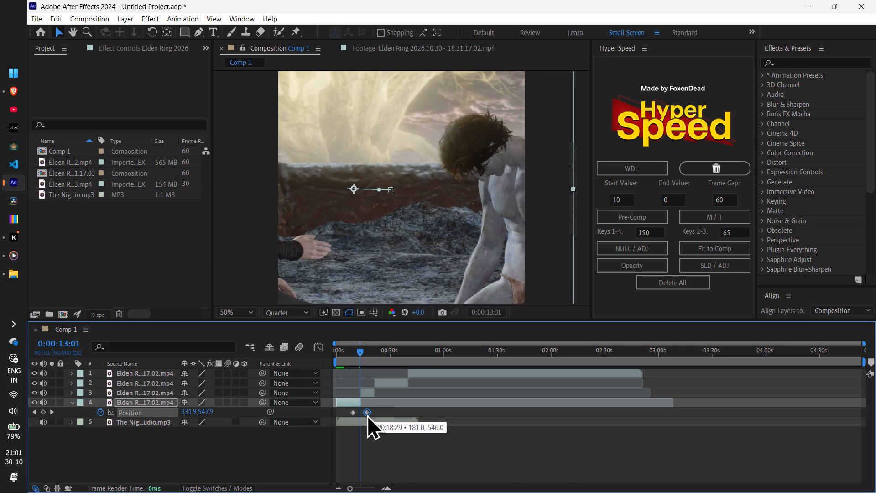
left_click_drag(367, 414, 364, 415)
left_click_drag(358, 352, 279, 372)
key("space")
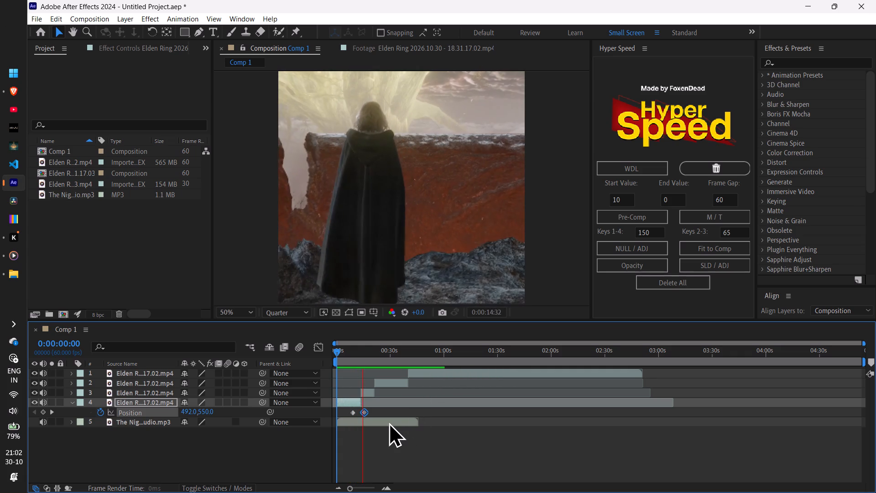
key("space")
Apply Easy Ease to both Position keyframes of layer 4.
left_click_drag(382, 415, 345, 418)
key("F9")
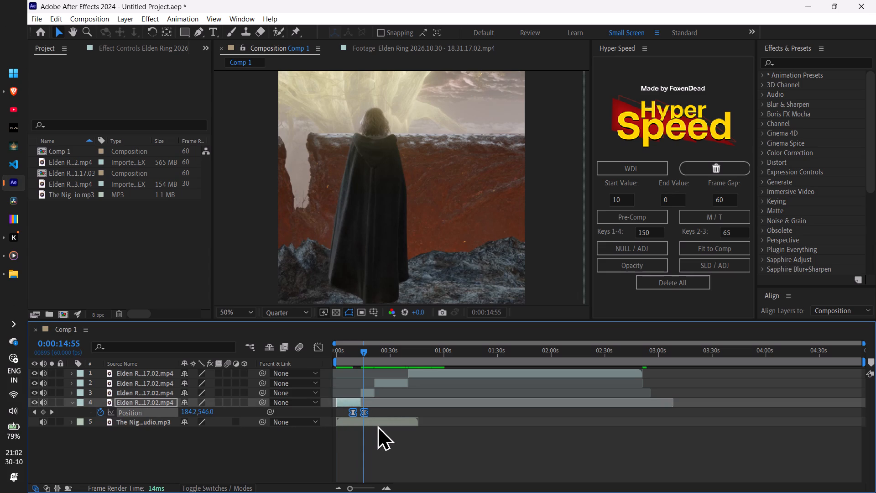
At 0:00:14:55, shift video layer 3 sideways in the frame so the cloaked figure stands near the centre.
left_click(364, 391)
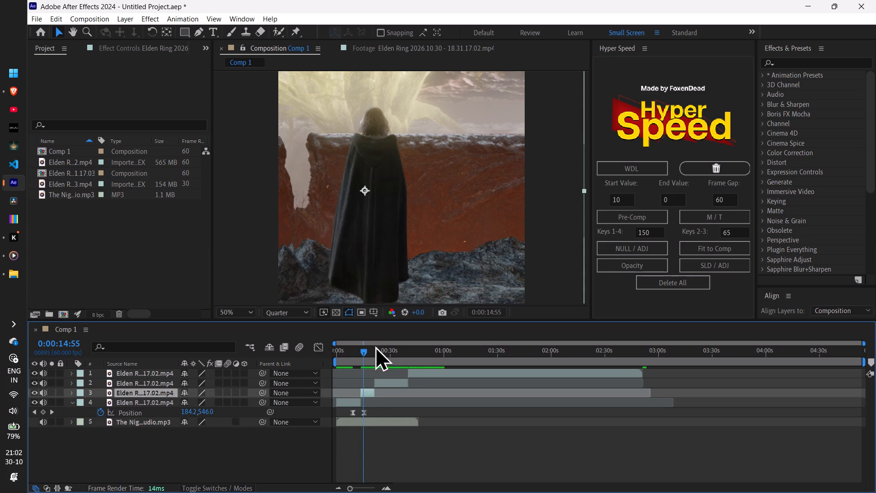
left_click_drag(376, 248, 409, 248)
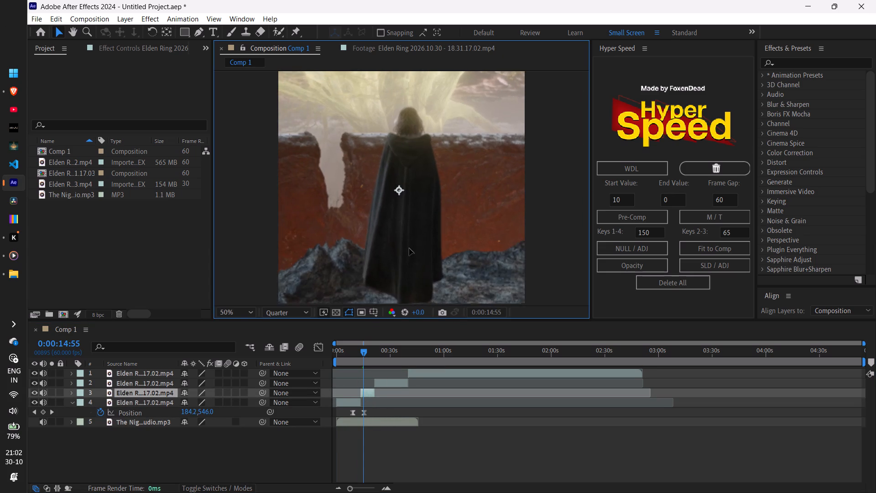
left_click_drag(409, 248, 406, 251)
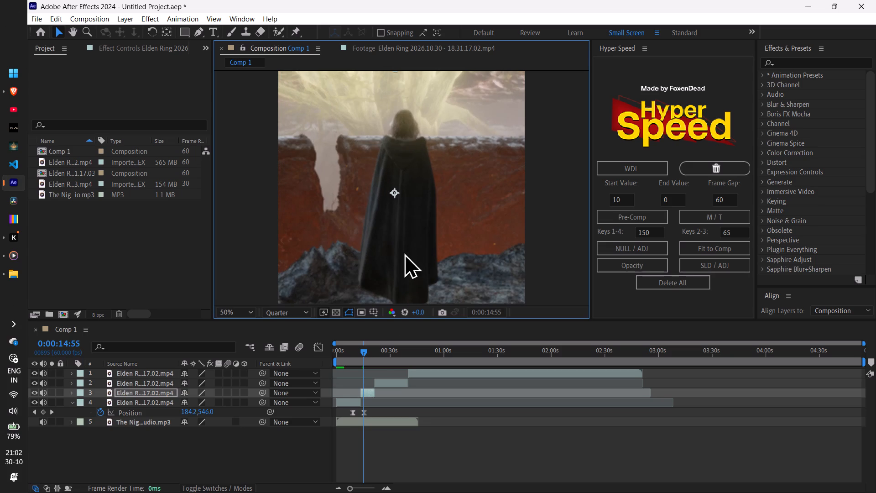
Play and scrub the edit from the start through the fire and hands shots to check the reframed clips.
left_click_drag(368, 355, 246, 391)
key("space")
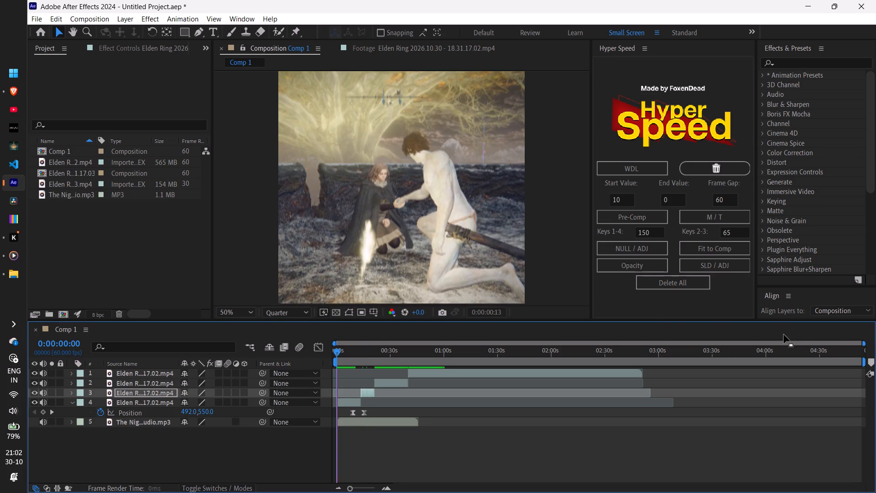
key("space")
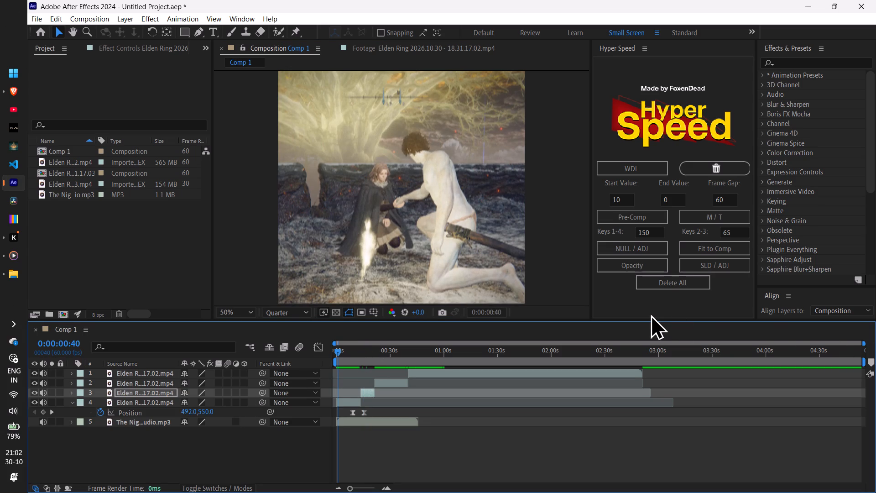
key("space")
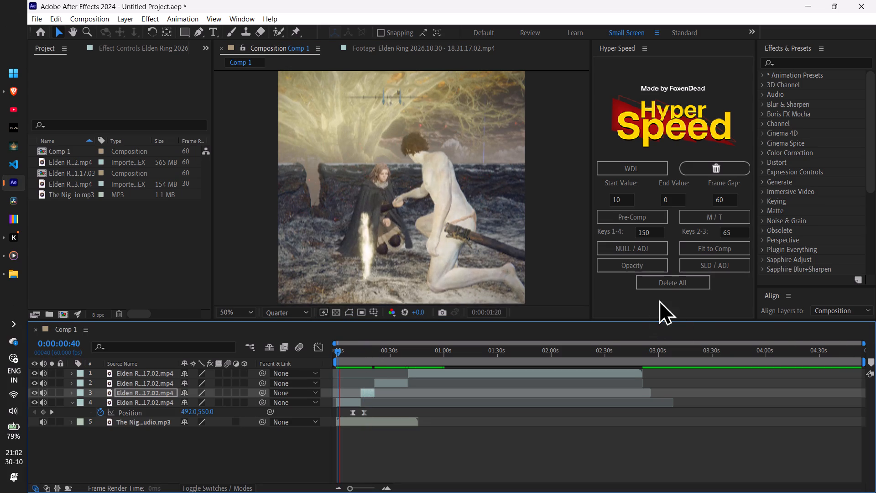
left_click_drag(341, 353, 355, 371)
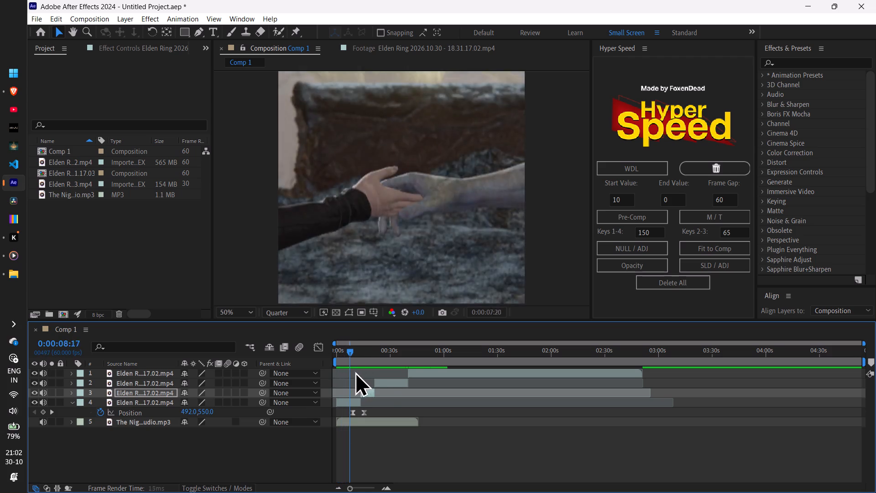
left_click_drag(355, 371, 371, 389)
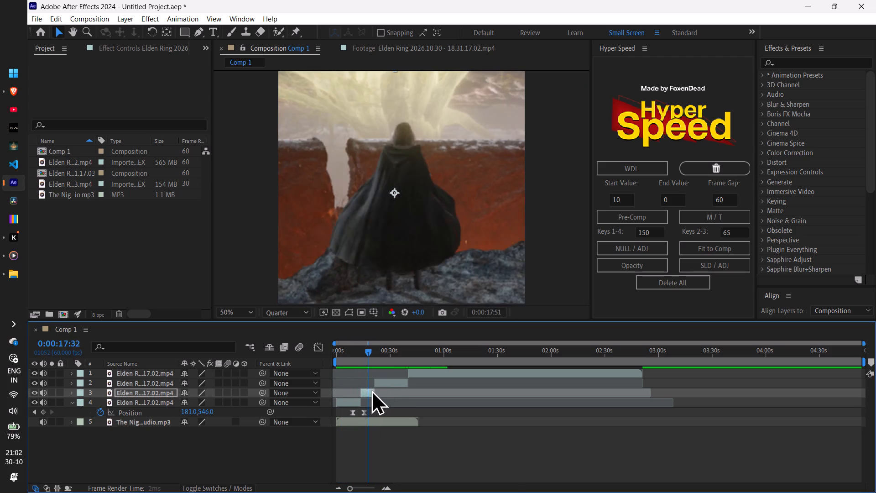
left_click_drag(371, 389, 374, 391)
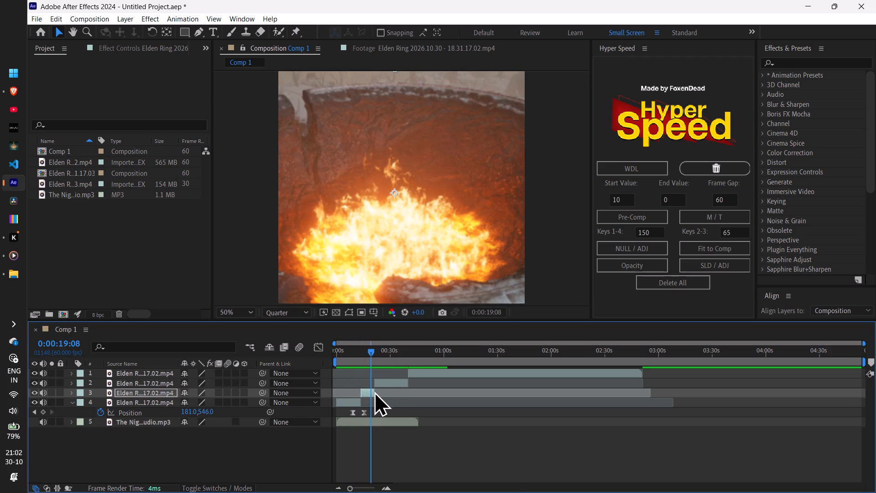
left_click_drag(374, 391, 391, 393)
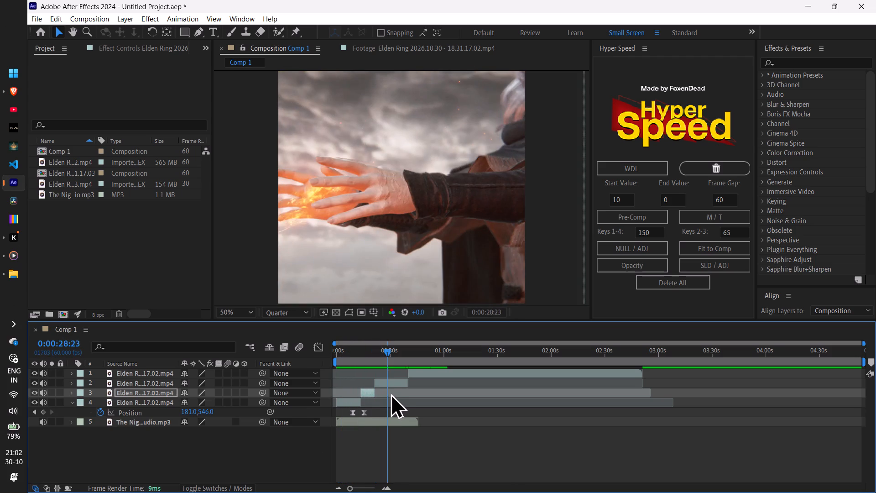
left_click_drag(391, 393, 350, 409)
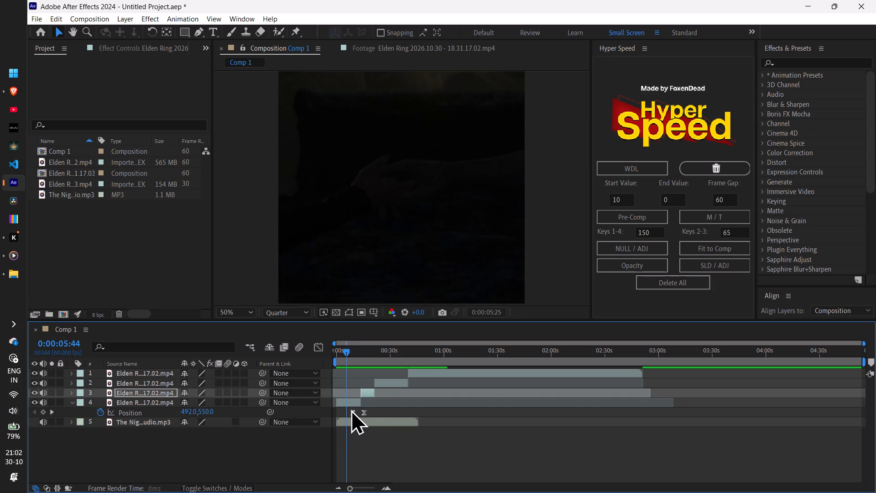
key("space")
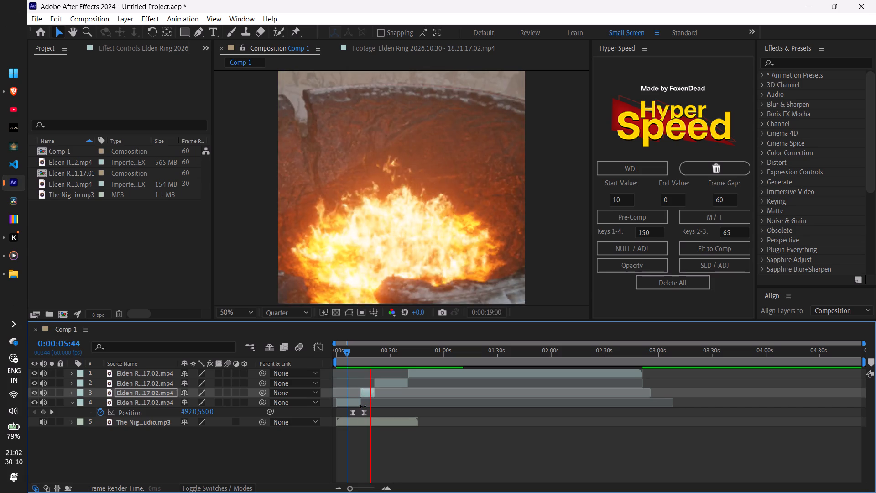
key("space")
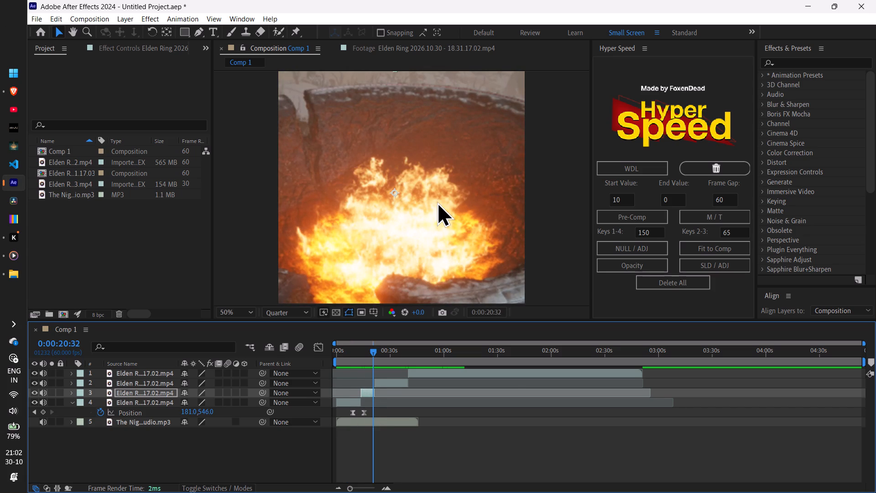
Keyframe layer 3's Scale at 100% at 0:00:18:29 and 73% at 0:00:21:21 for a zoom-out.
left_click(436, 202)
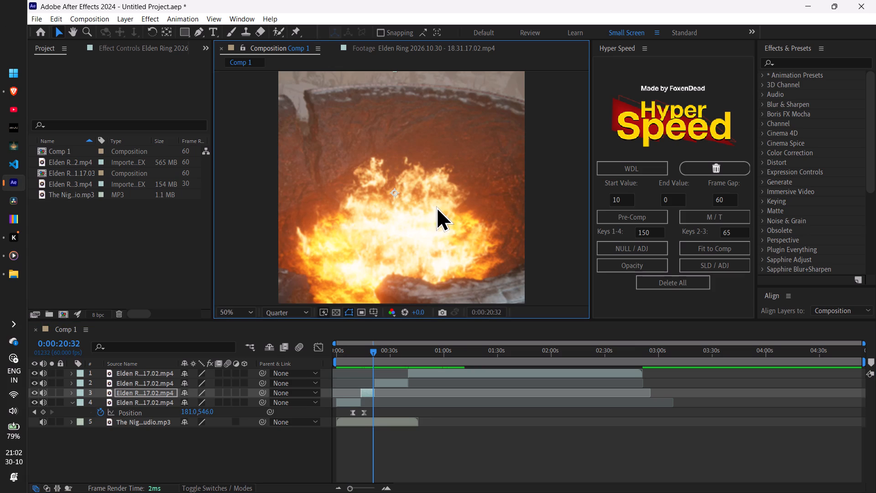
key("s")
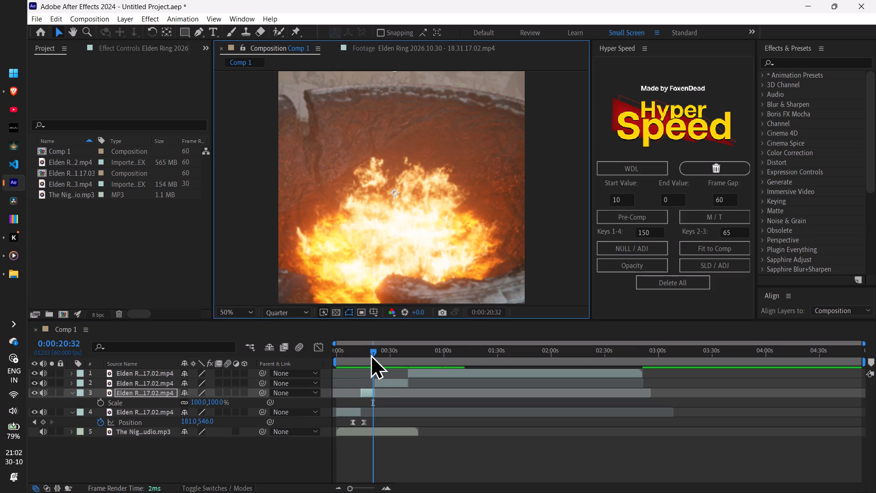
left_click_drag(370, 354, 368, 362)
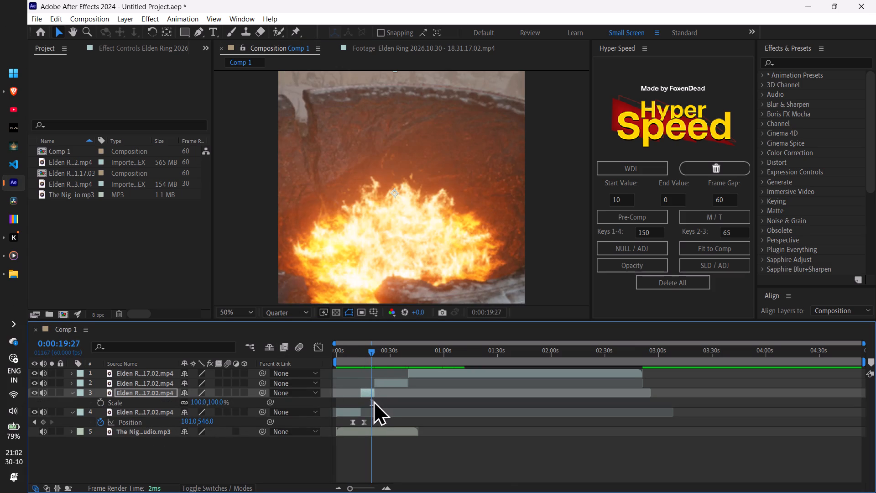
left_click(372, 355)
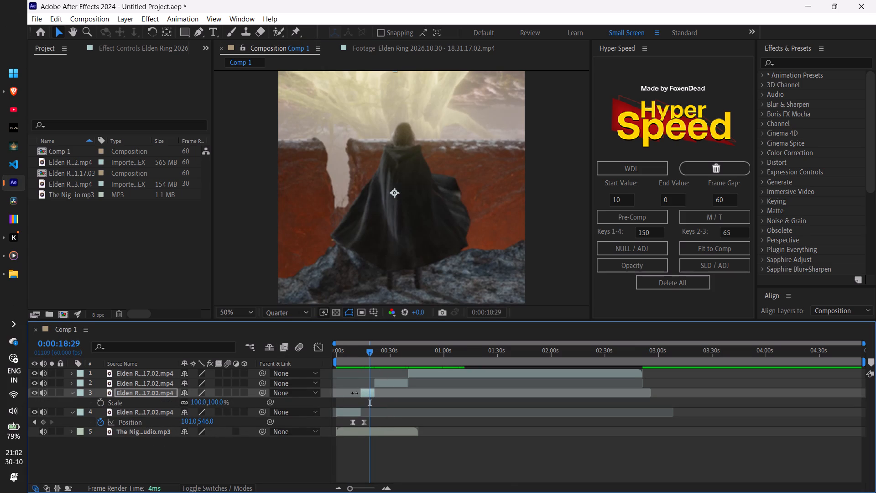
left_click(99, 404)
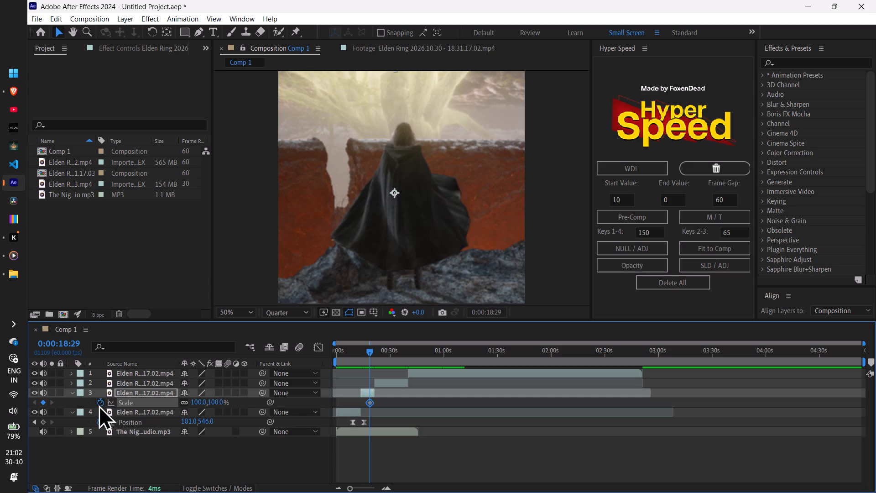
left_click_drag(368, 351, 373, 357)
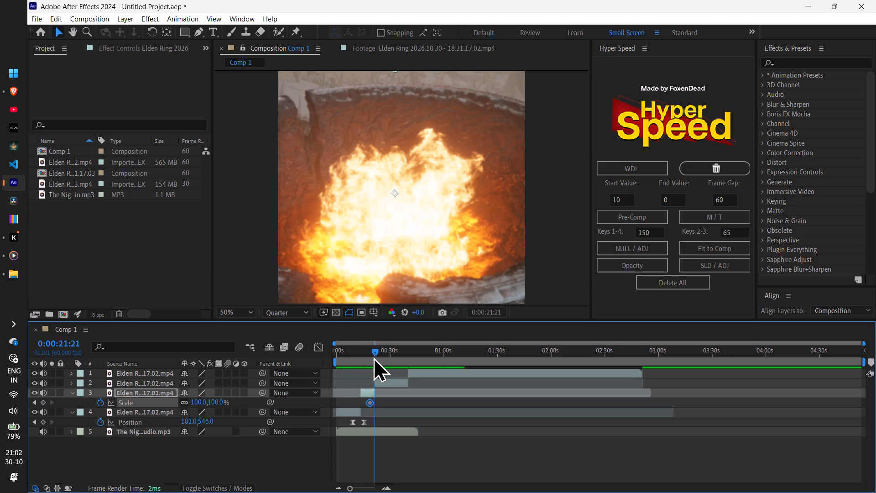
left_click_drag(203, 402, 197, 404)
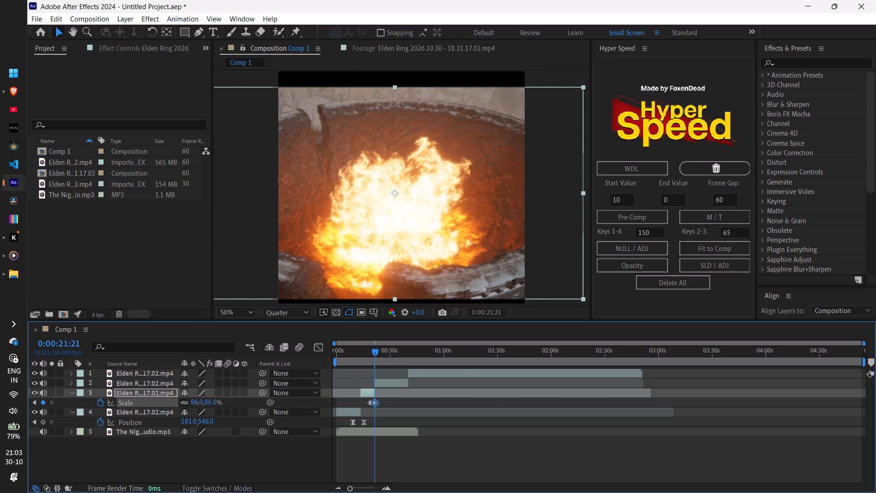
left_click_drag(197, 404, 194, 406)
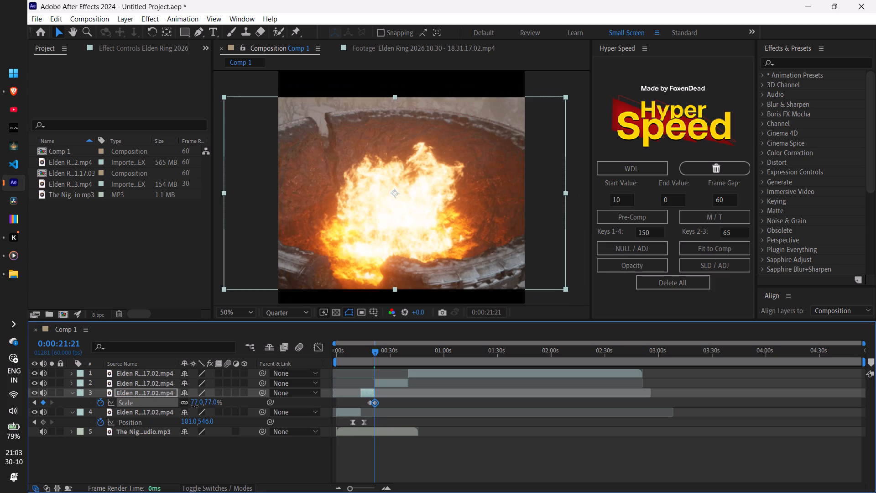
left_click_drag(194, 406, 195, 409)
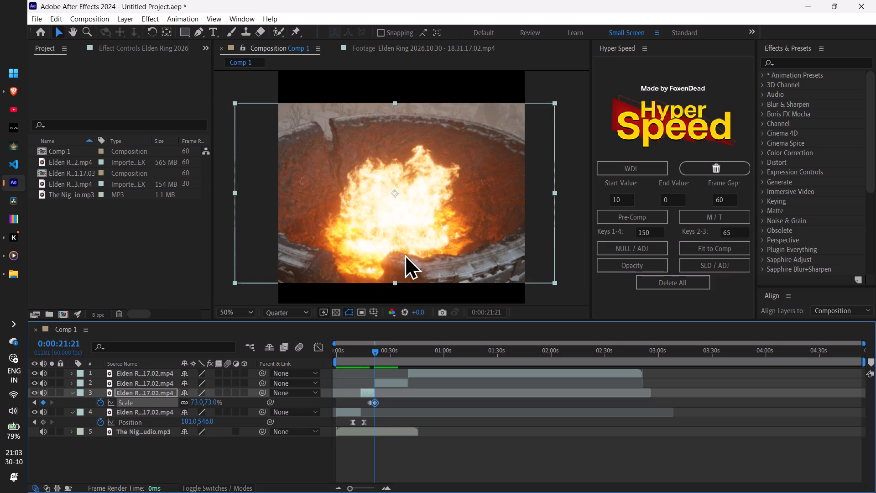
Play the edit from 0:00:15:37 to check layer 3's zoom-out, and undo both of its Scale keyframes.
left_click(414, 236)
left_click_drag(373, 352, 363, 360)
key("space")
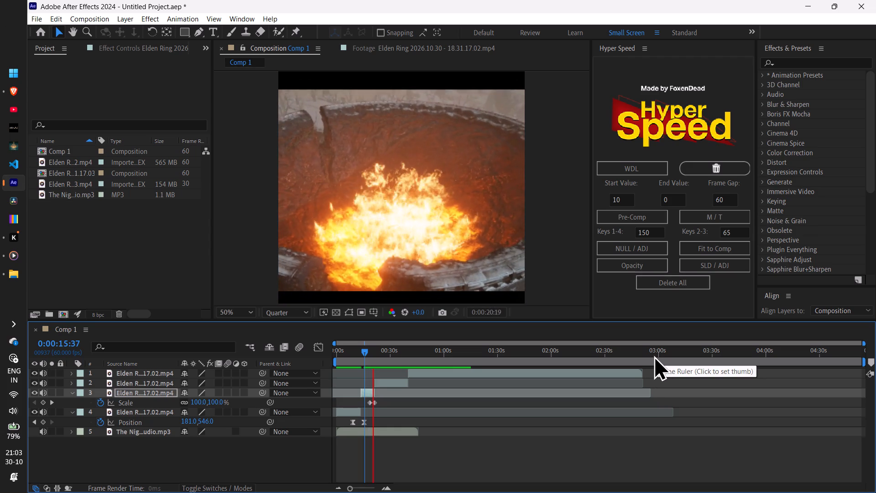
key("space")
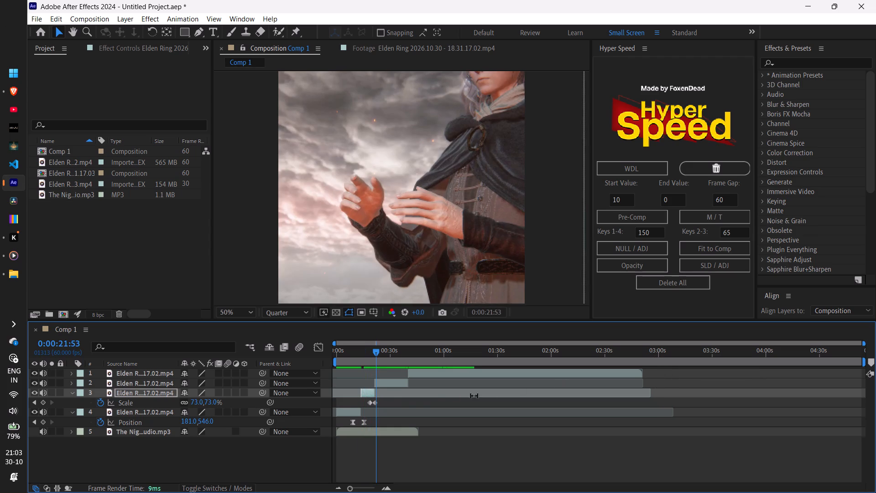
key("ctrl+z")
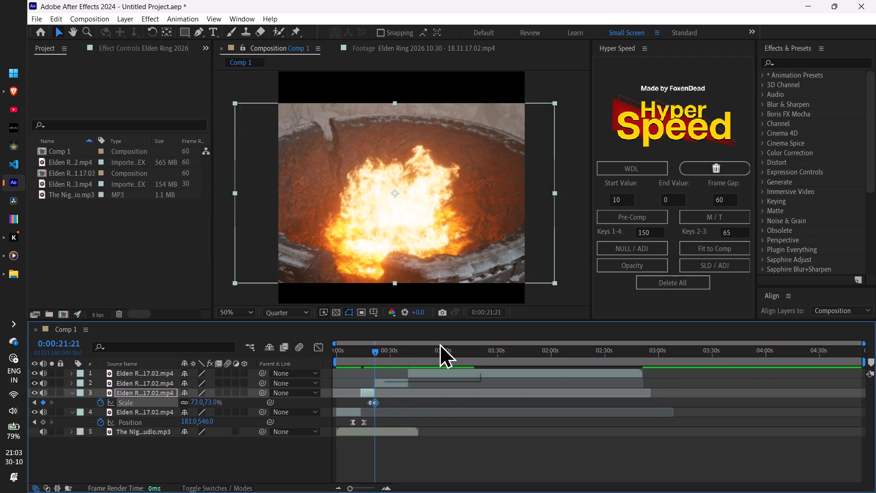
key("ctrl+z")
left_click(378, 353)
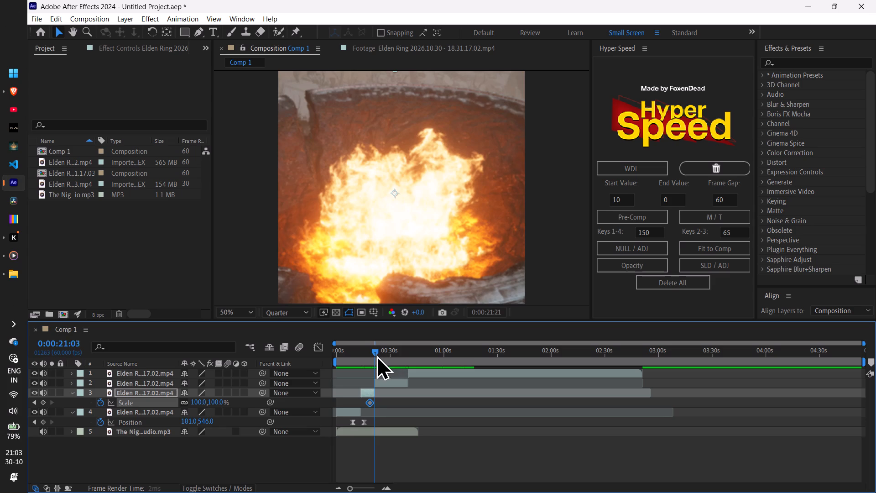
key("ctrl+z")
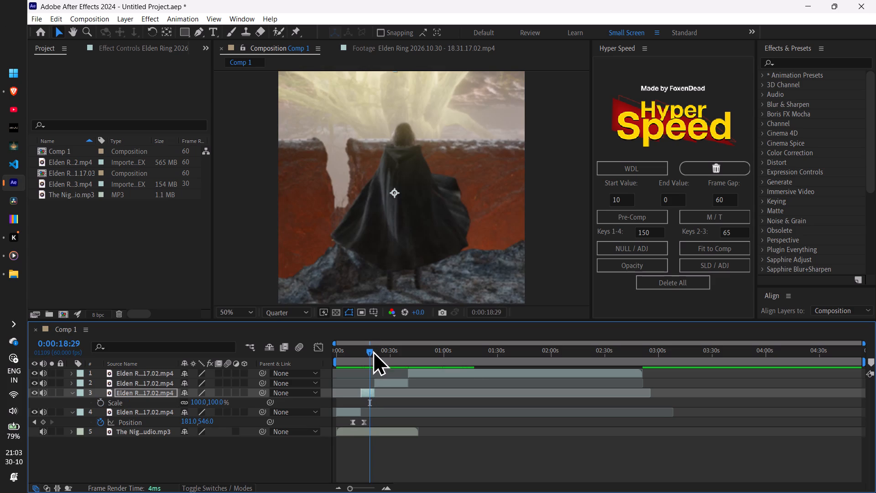
At 0:00:18:29, keyframe layer 3's Scale at 133% and shift the clip down to keep the cloaked figure centred.
left_click(442, 271)
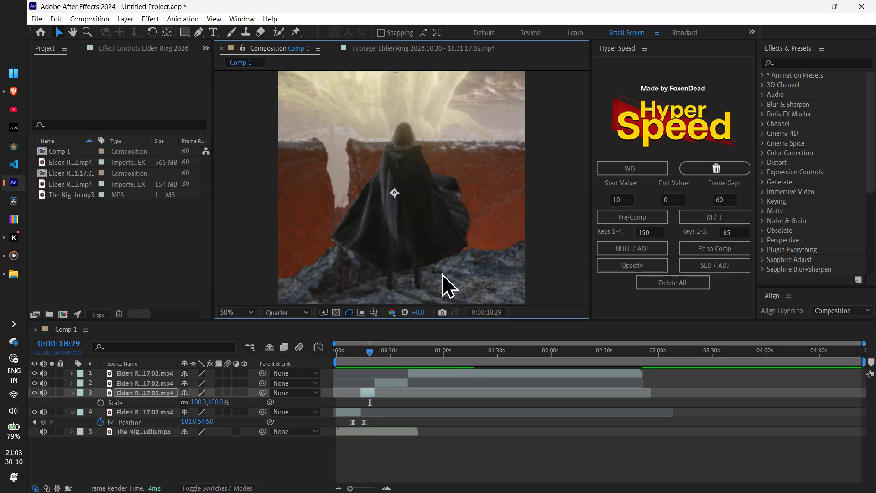
left_click(97, 403)
left_click_drag(201, 402, 224, 405)
left_click_drag(454, 164, 449, 201)
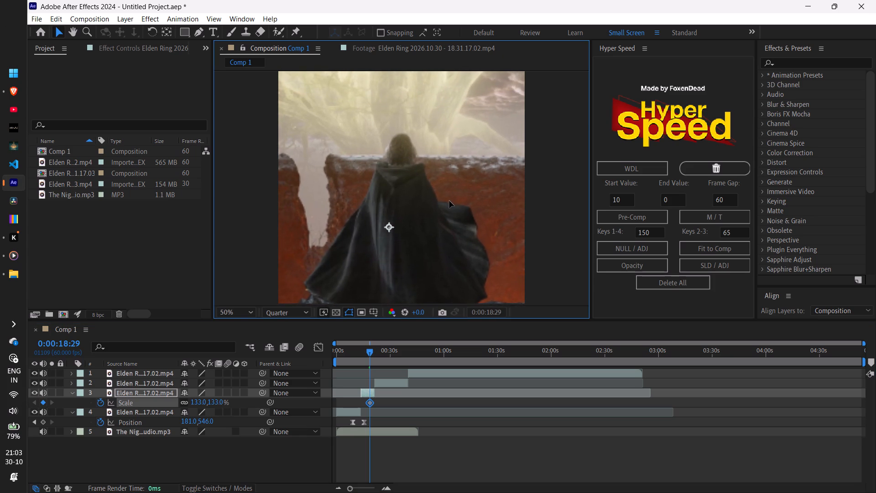
left_click_drag(449, 201, 452, 199)
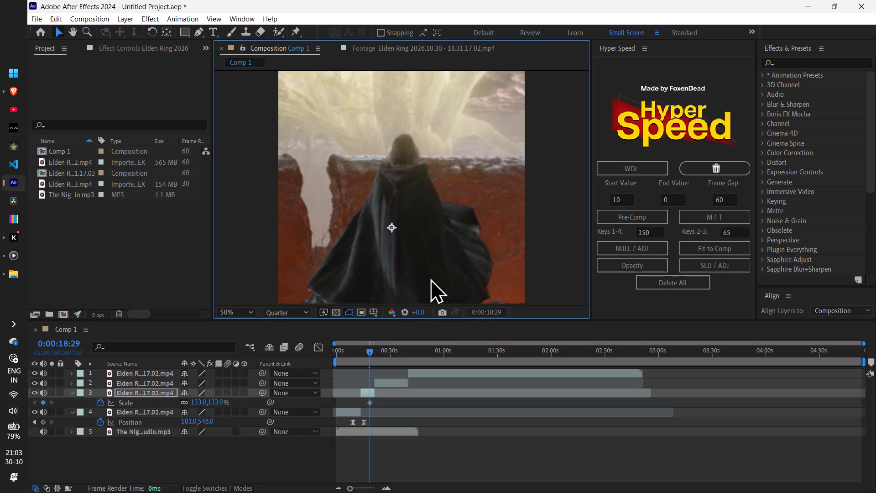
At 0:00:21:21, keyframe layer 3's Scale at 101% and move the clip up to bring the fire into the centre.
left_click_drag(355, 489, 359, 489)
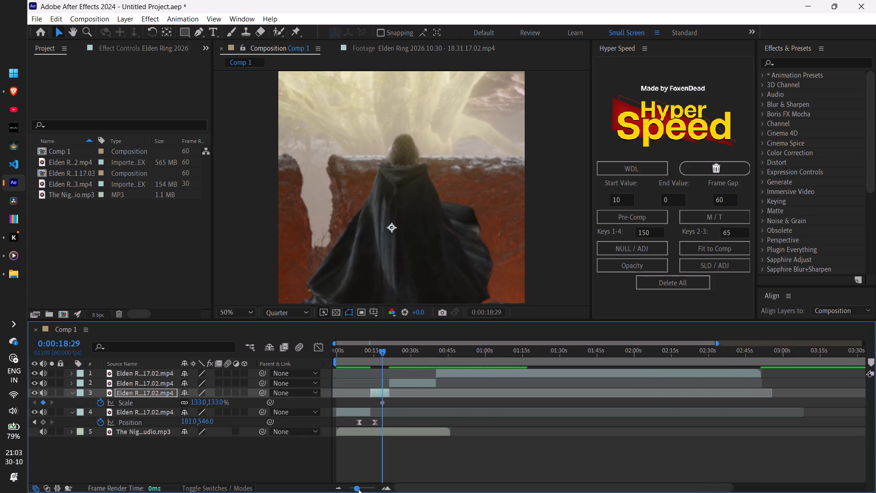
left_click_drag(359, 489, 373, 492)
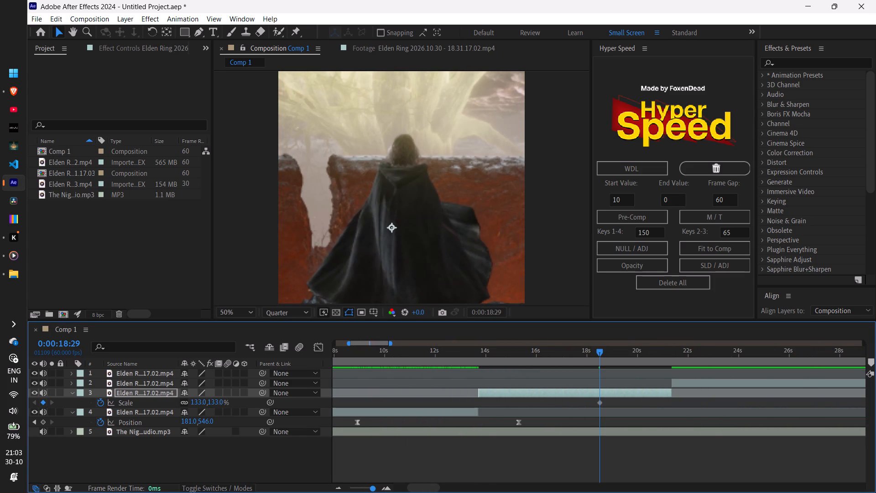
left_click_drag(373, 492, 372, 492)
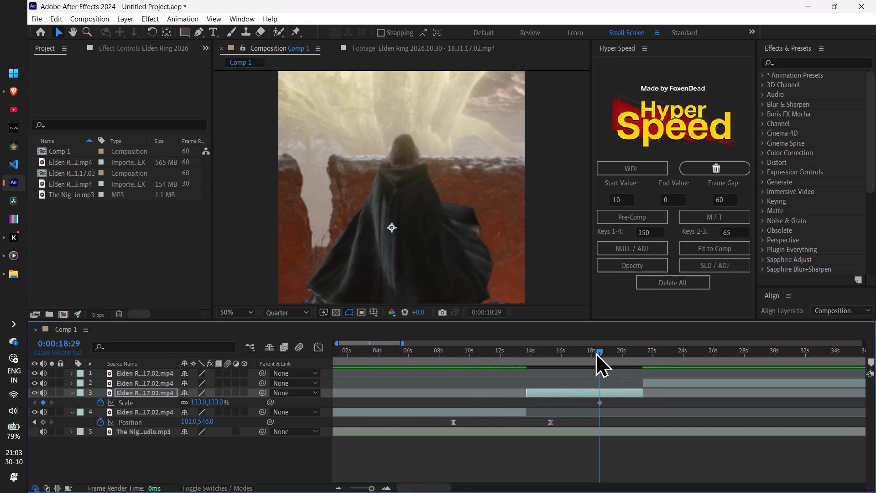
left_click_drag(597, 351, 640, 408)
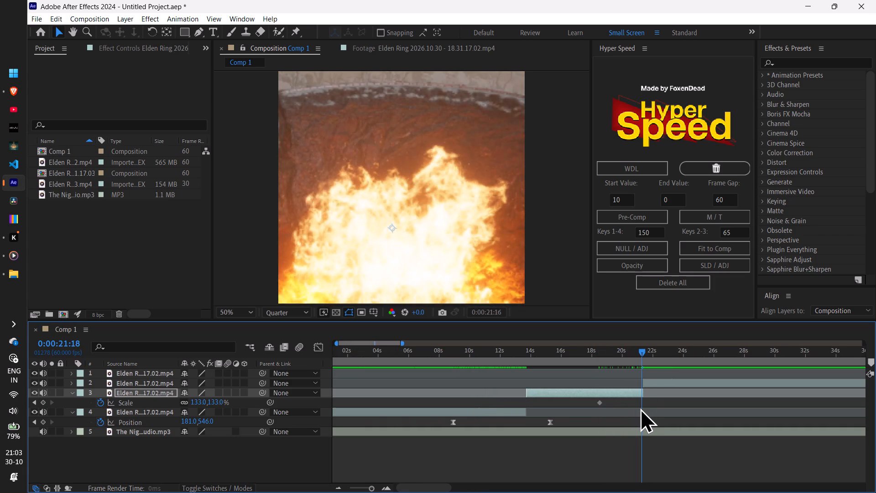
left_click_drag(640, 408, 641, 408)
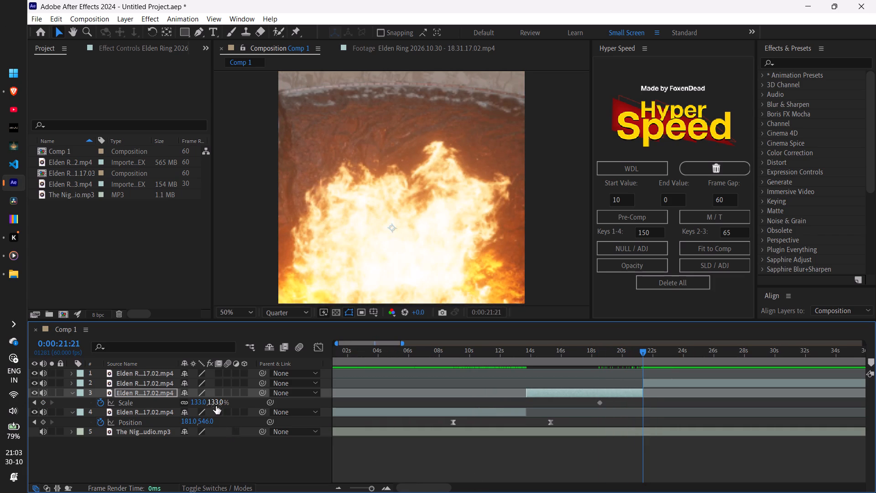
left_click_drag(215, 406, 203, 406)
left_click_drag(398, 271, 401, 250)
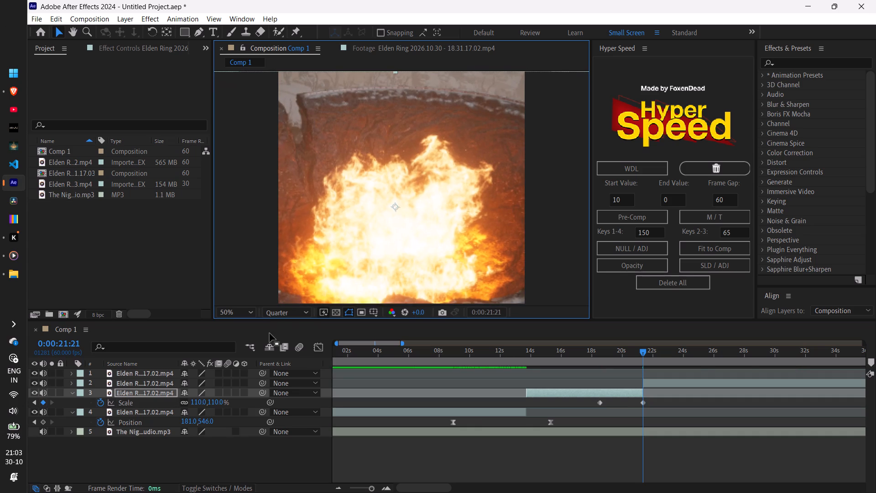
left_click_drag(220, 403, 208, 404)
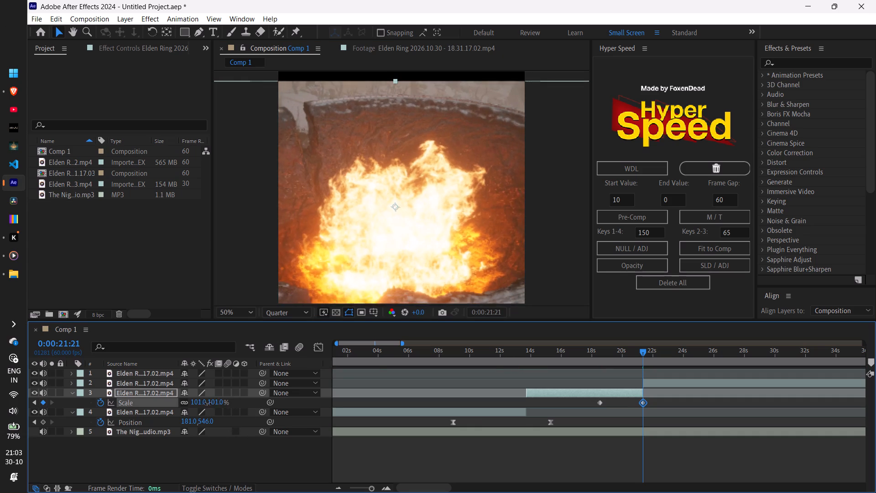
left_click_drag(208, 404, 209, 404)
left_click_drag(413, 280, 422, 253)
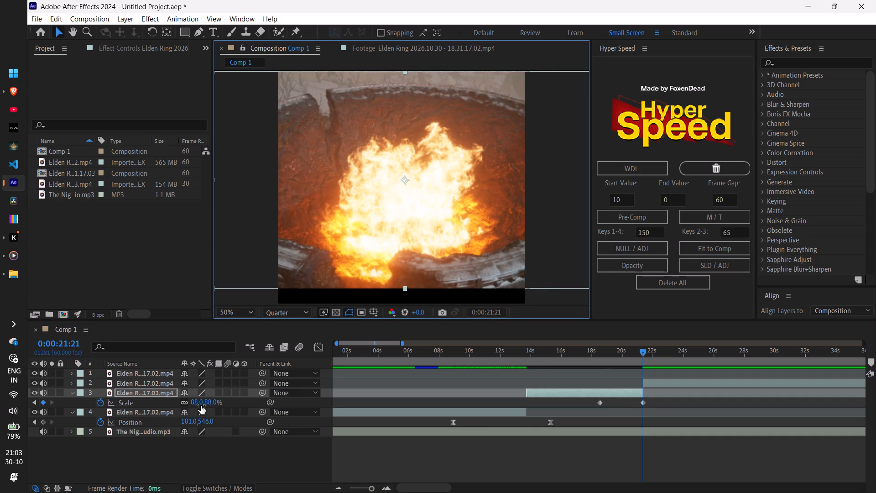
left_click_drag(198, 400, 206, 401)
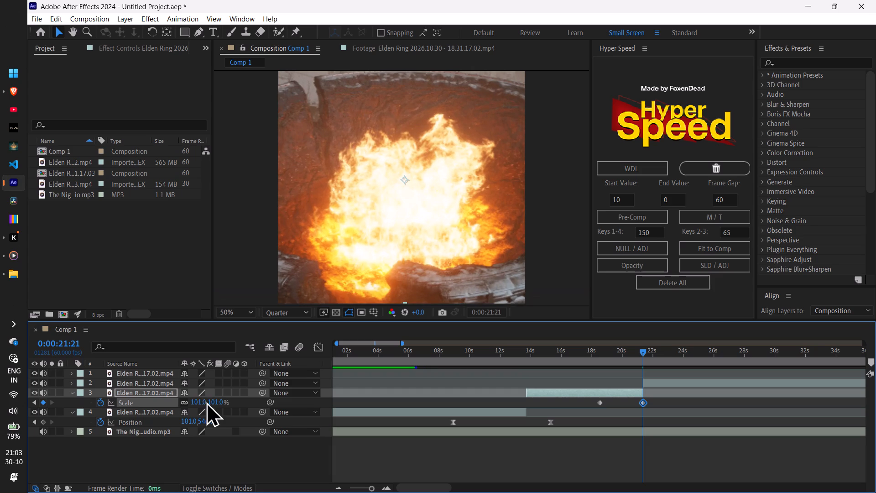
left_click(410, 272)
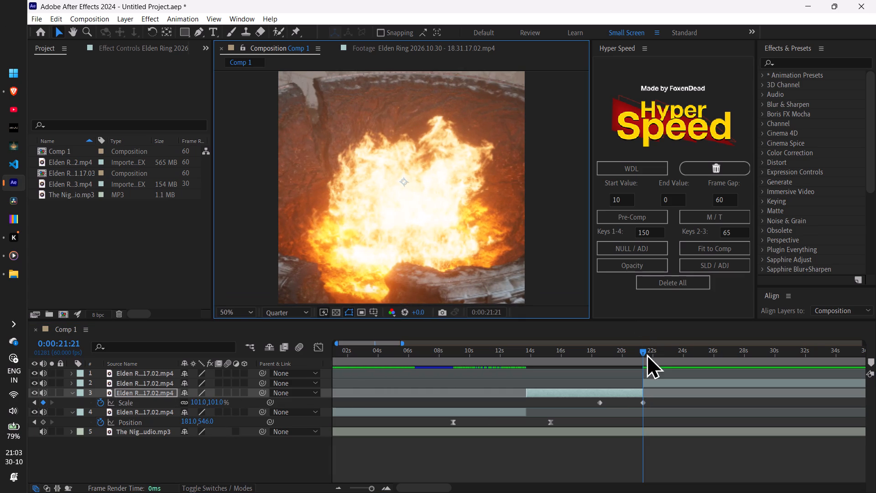
Play layer 3 from 0:00:13:45 and, at 0:00:16:10, shift its clip left to centre the cloaked figure.
left_click_drag(646, 353, 530, 409)
key("space")
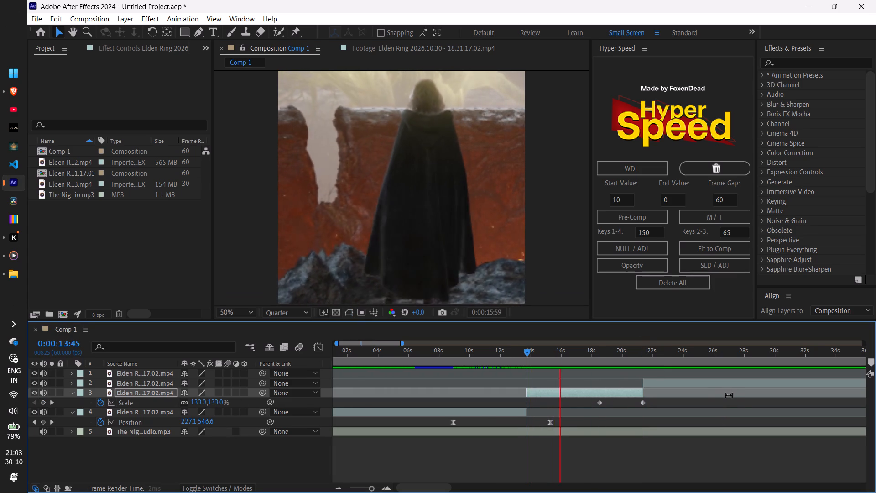
key("space")
left_click_drag(458, 236, 447, 236)
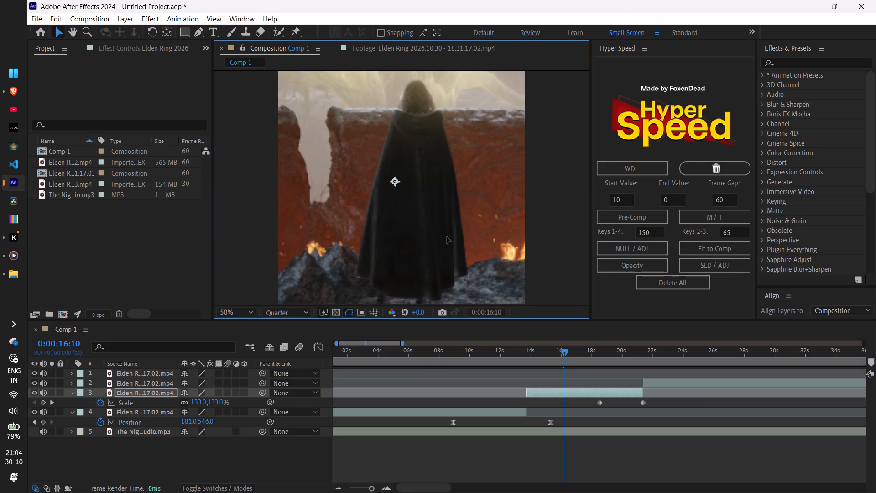
left_click_drag(447, 236, 431, 237)
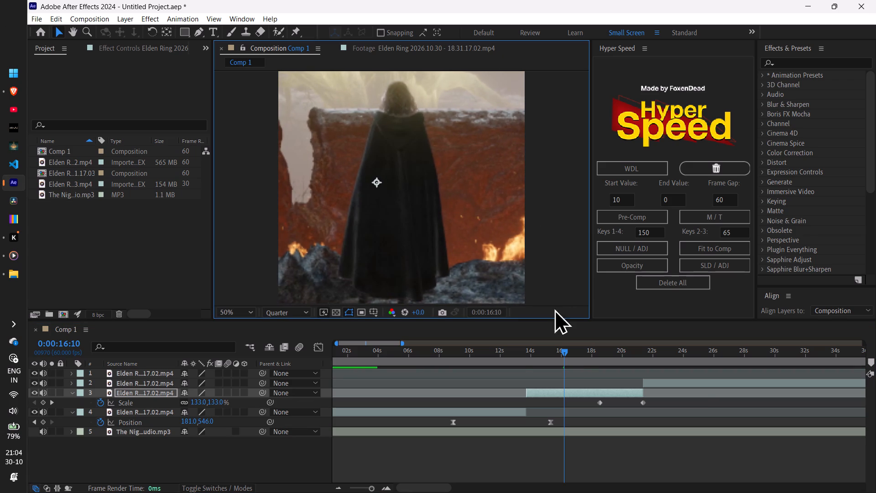
Replay the edit from 0:00:12:18 and, at 0:00:14:06, move layer 3's clip down to give the cloaked figure's head more room.
left_click_drag(563, 355, 503, 389)
key("space")
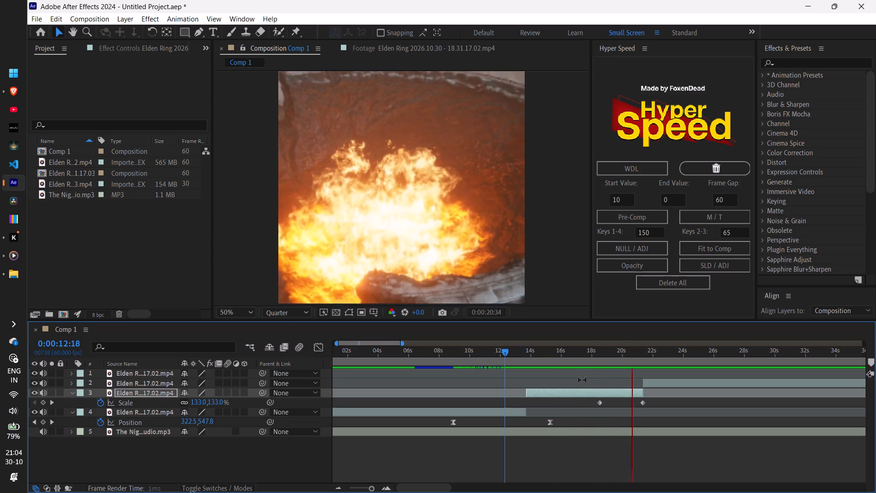
key("space")
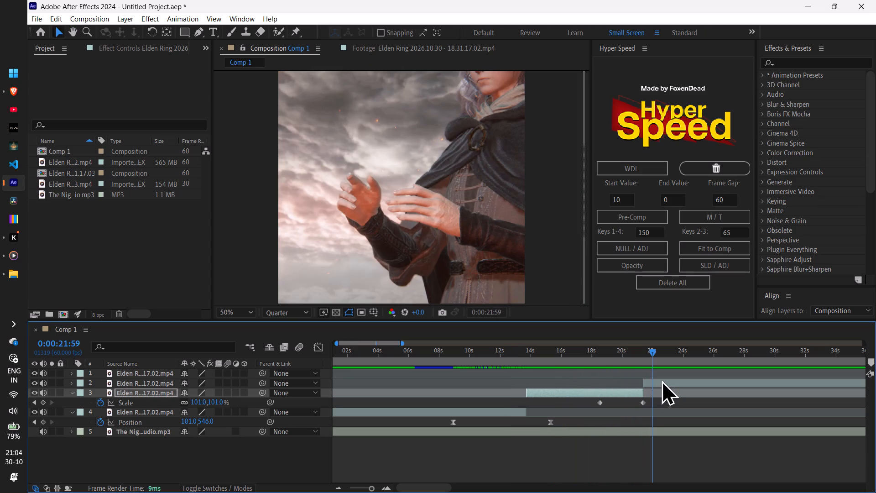
left_click_drag(652, 354, 647, 359)
left_click_drag(647, 359, 532, 411)
left_click_drag(448, 232, 449, 250)
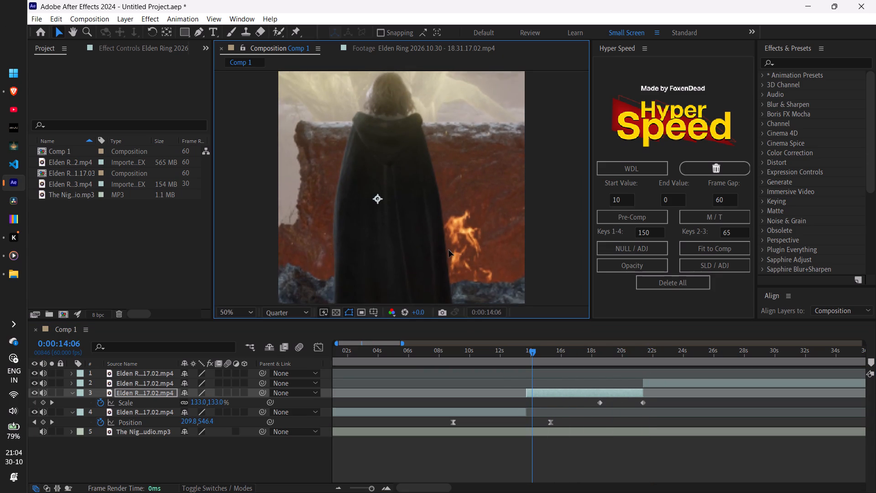
left_click_drag(449, 250, 453, 279)
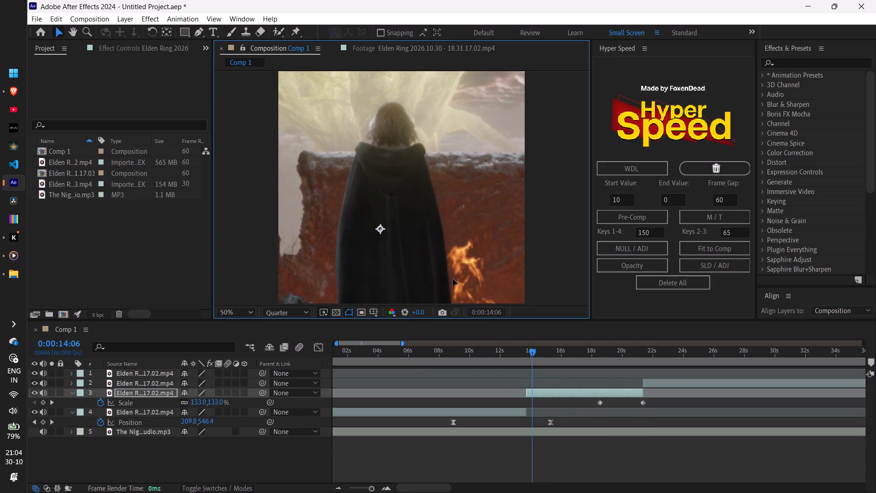
left_click_drag(453, 279, 457, 278)
Play from 0:00:13:07 and scrub through layer 3 to check how the zoom-out frames the cloaked figure and the fire.
left_click_drag(535, 356, 520, 370)
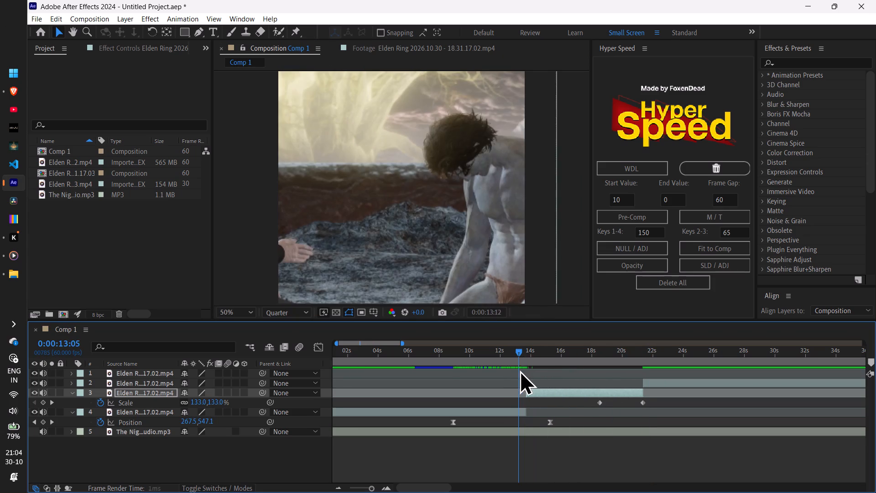
left_click_drag(520, 370, 521, 370)
key("space")
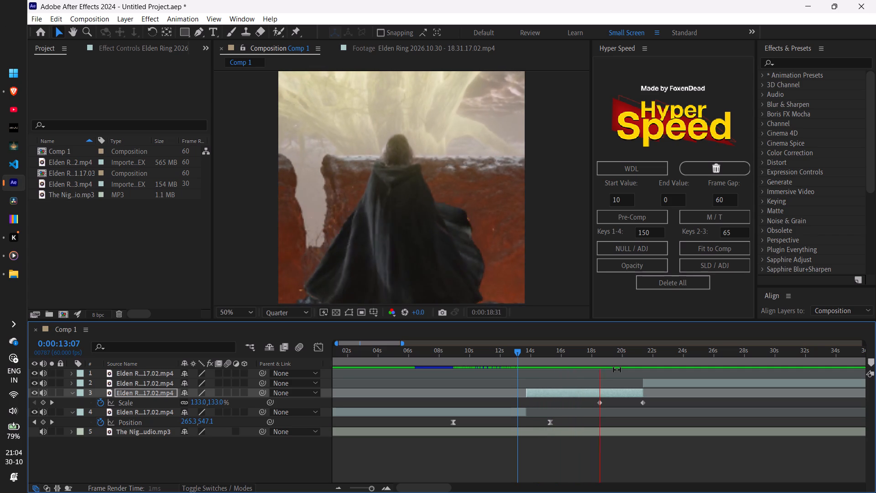
key("space")
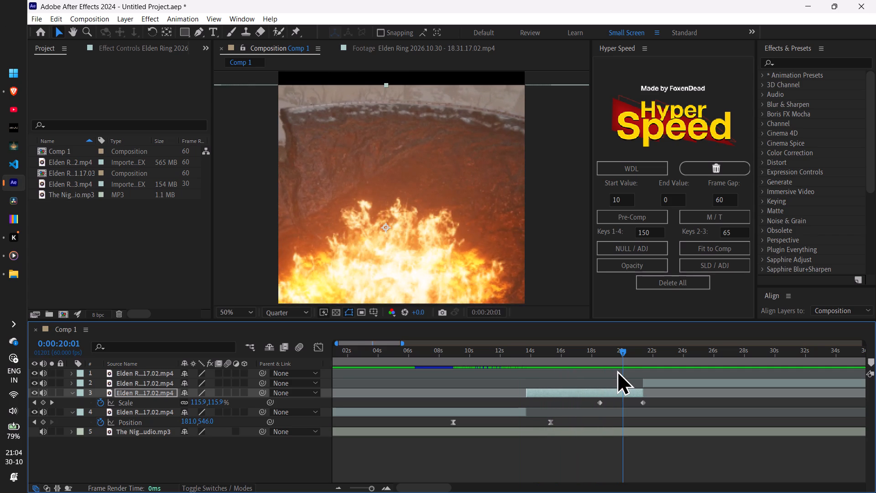
left_click_drag(622, 355, 551, 409)
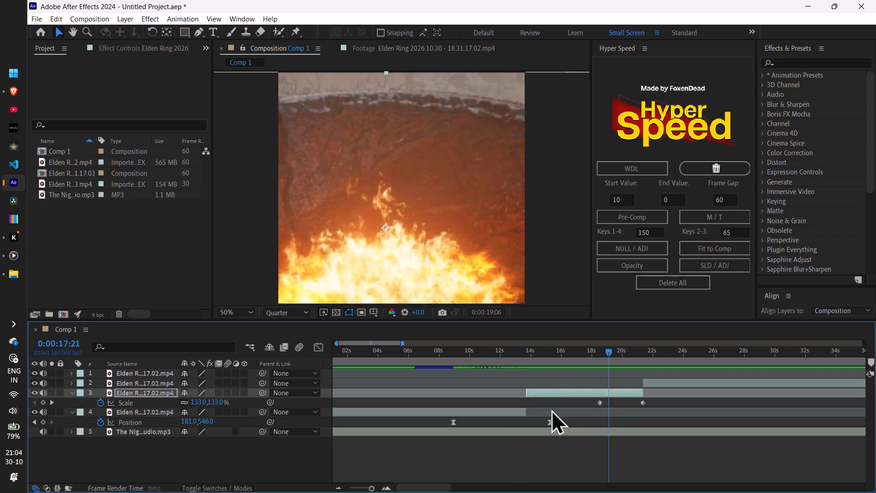
left_click_drag(551, 409, 519, 431)
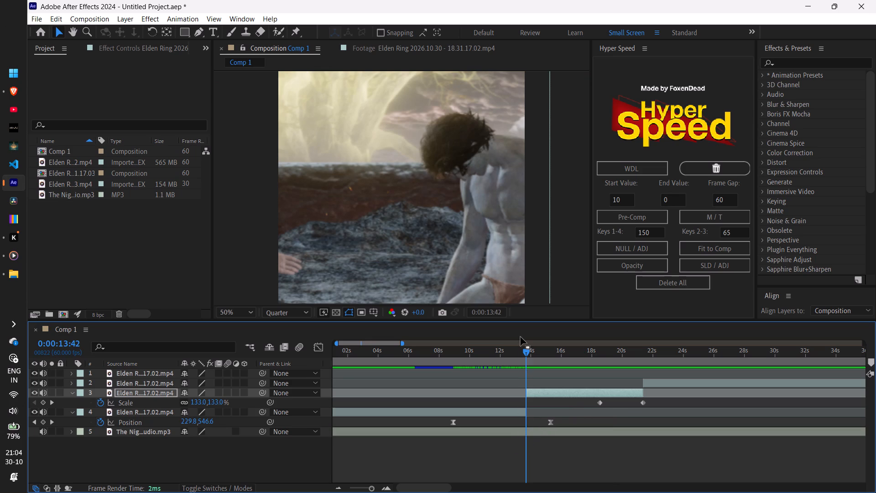
left_click_drag(524, 350, 605, 427)
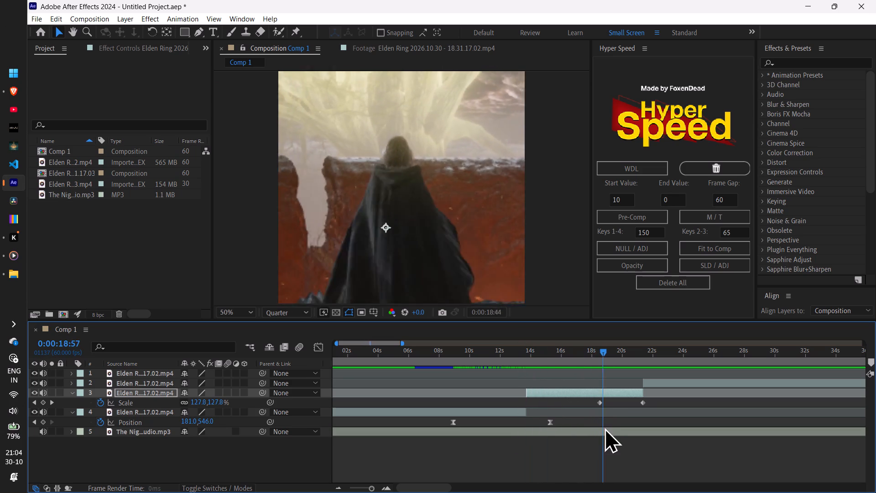
left_click_drag(605, 427, 599, 435)
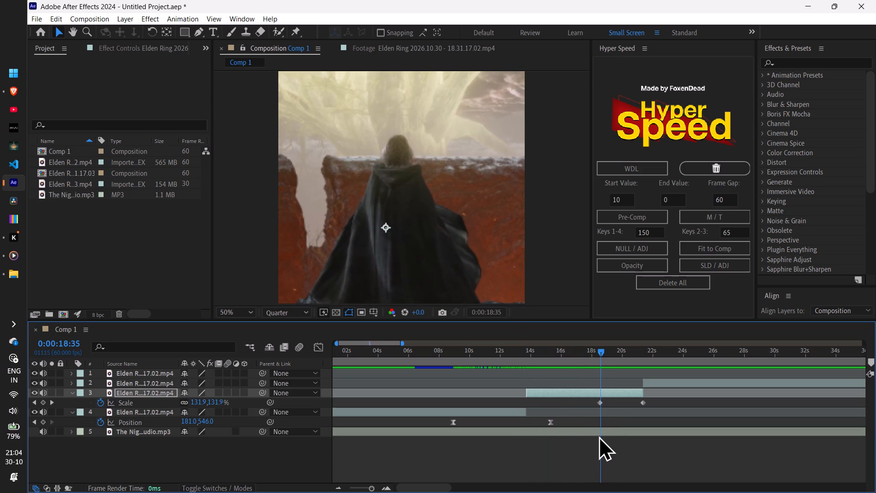
Keyframe layer 3's Position at 472, 718 at 0:00:18:35, and with X at 549 at 0:00:21:22.
left_click(534, 391)
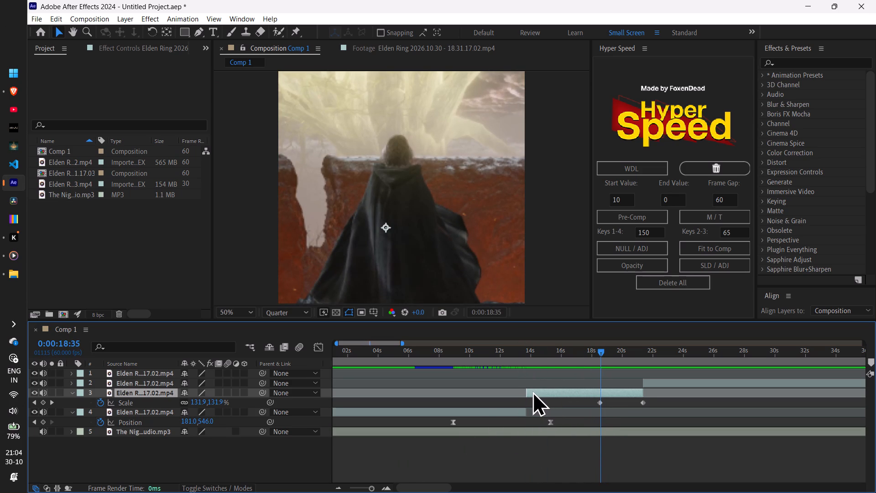
key("p")
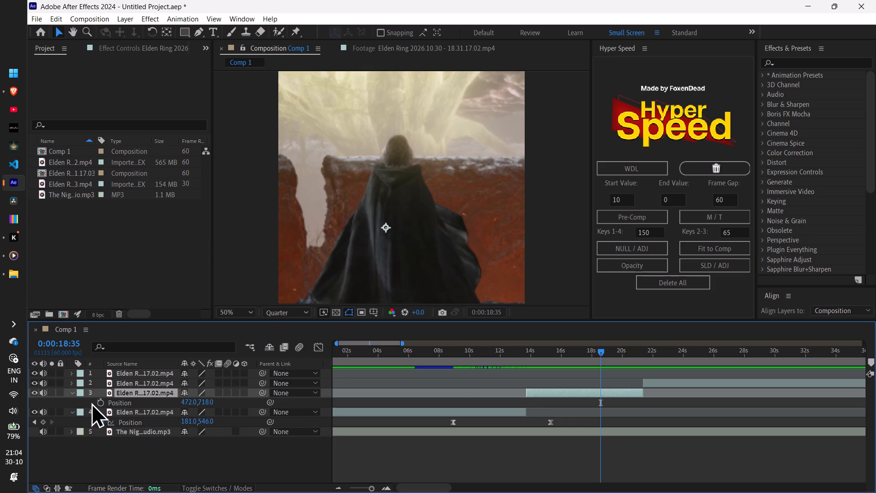
left_click(106, 403)
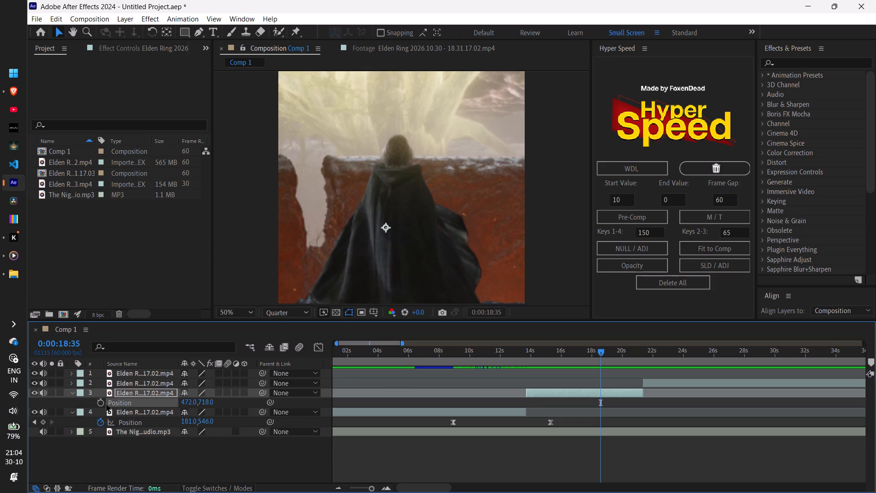
left_click(100, 402)
left_click_drag(603, 353, 623, 389)
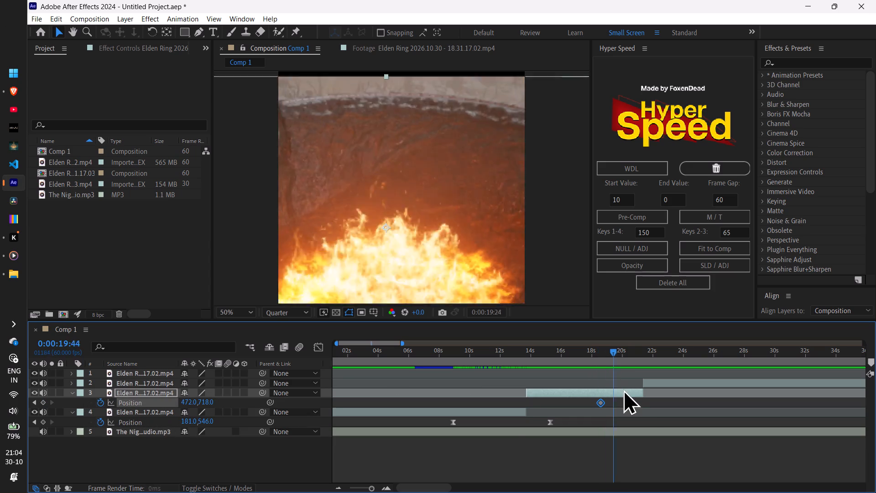
left_click_drag(623, 389, 648, 427)
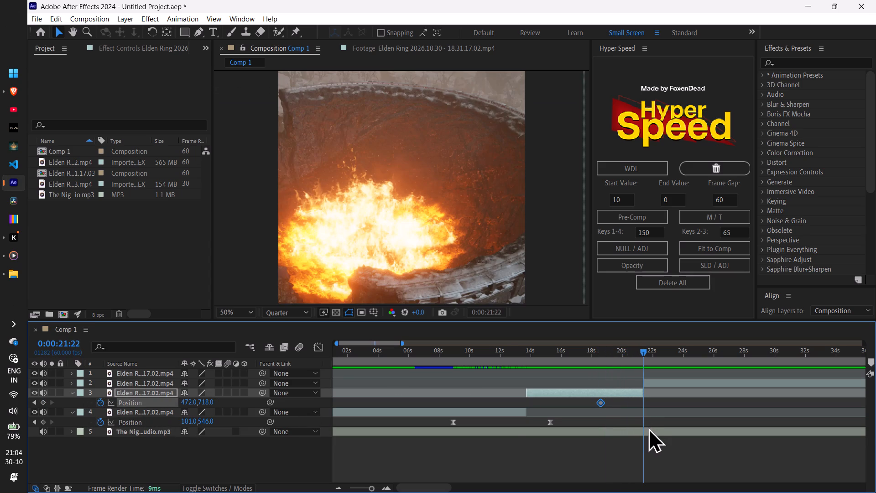
left_click_drag(453, 231, 453, 224)
key("ctrl+z")
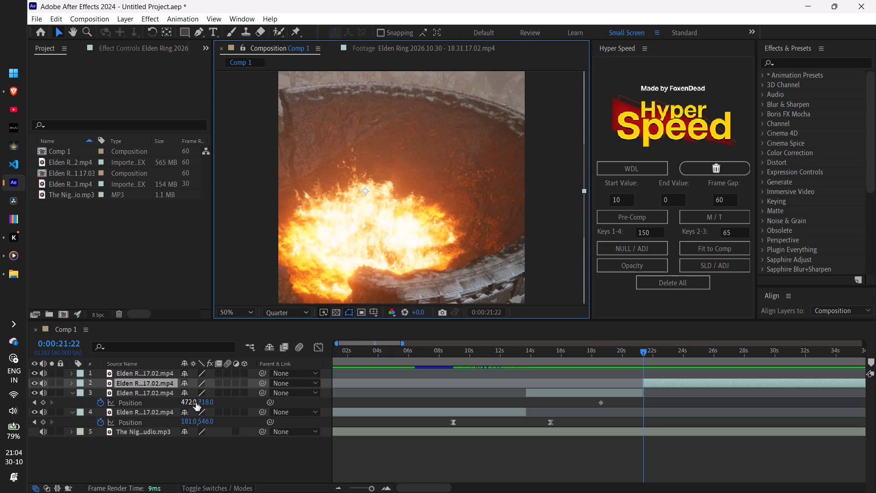
left_click_drag(195, 403, 251, 416)
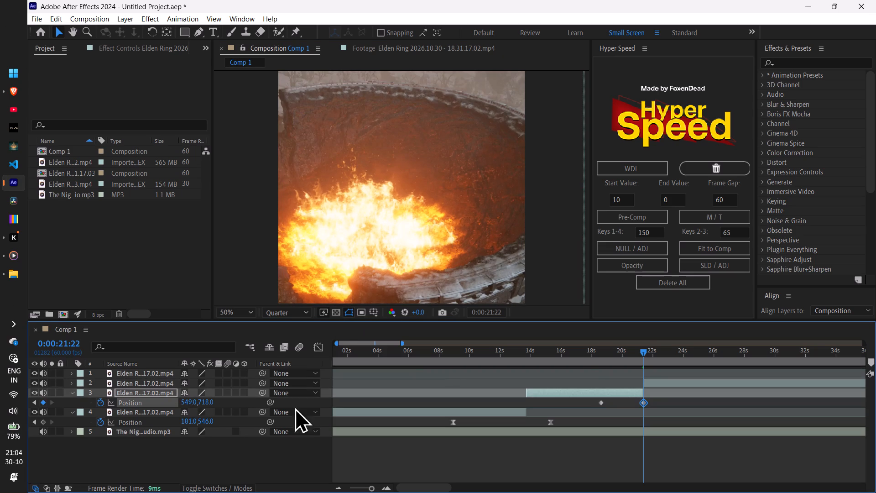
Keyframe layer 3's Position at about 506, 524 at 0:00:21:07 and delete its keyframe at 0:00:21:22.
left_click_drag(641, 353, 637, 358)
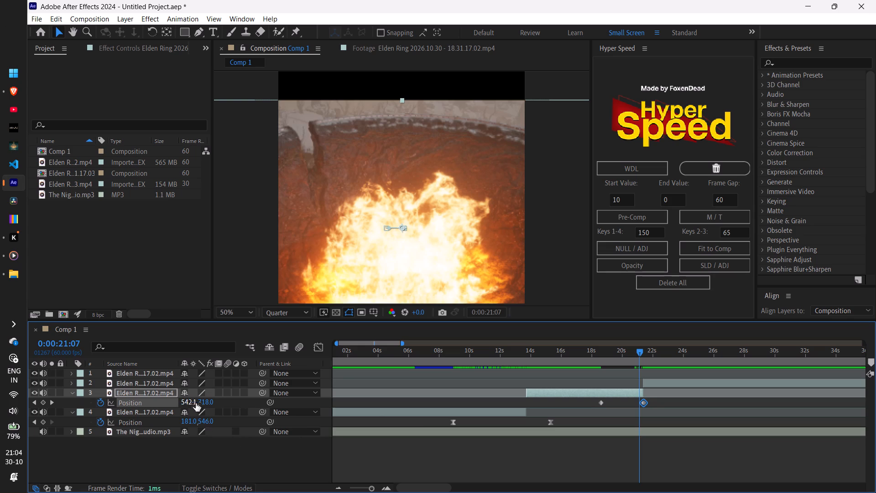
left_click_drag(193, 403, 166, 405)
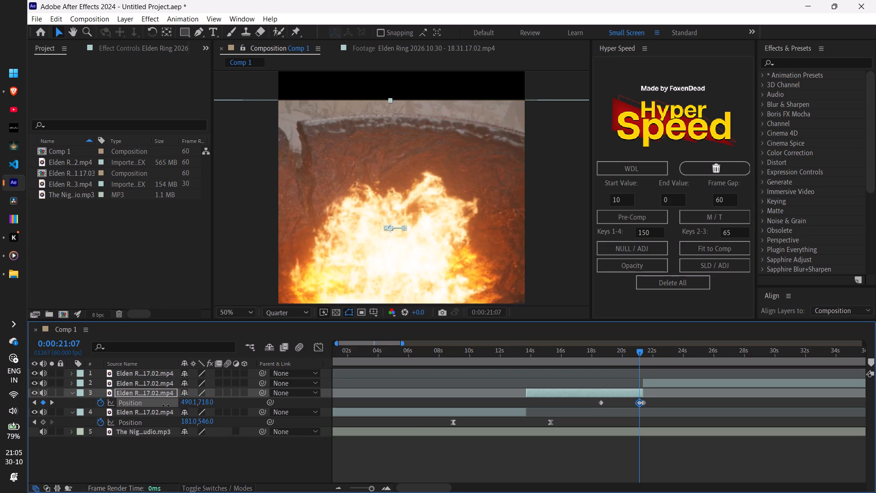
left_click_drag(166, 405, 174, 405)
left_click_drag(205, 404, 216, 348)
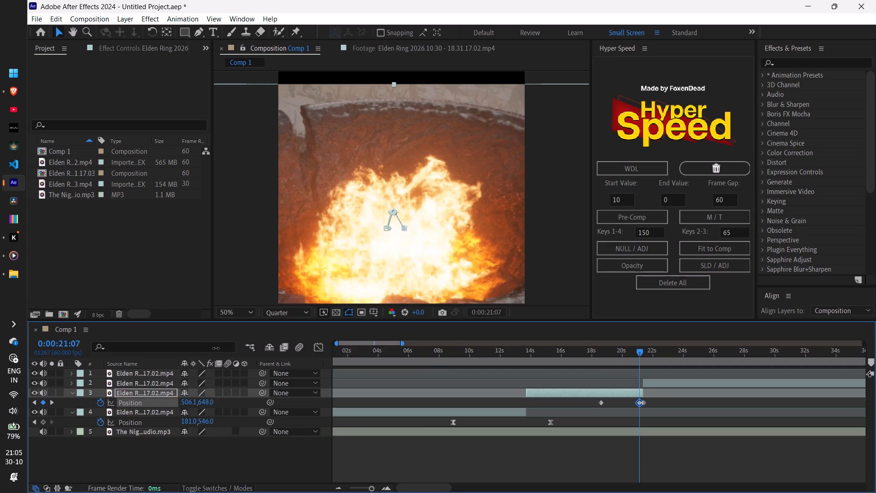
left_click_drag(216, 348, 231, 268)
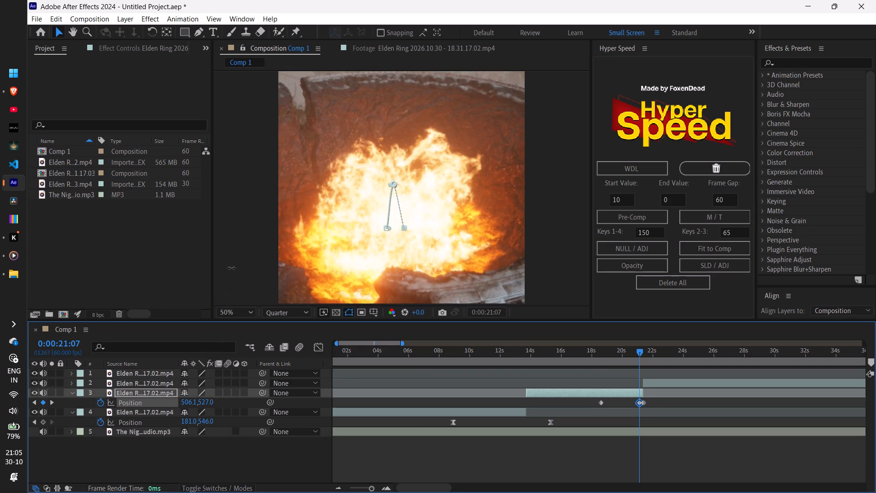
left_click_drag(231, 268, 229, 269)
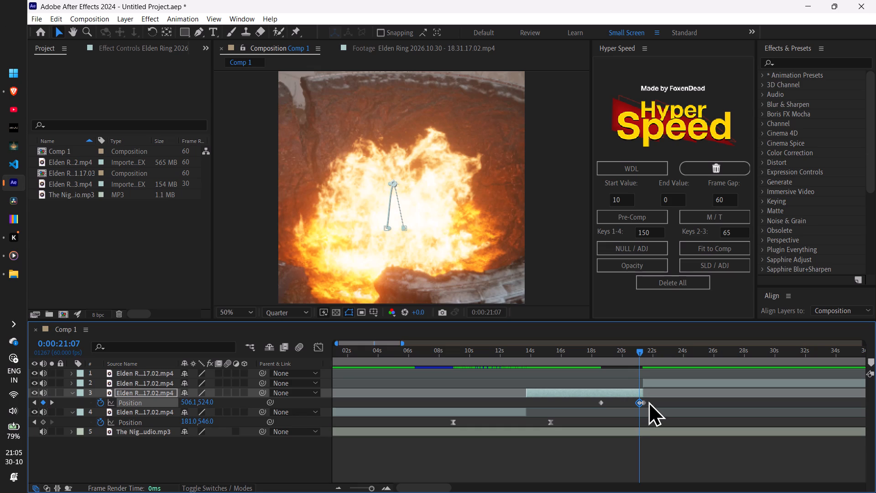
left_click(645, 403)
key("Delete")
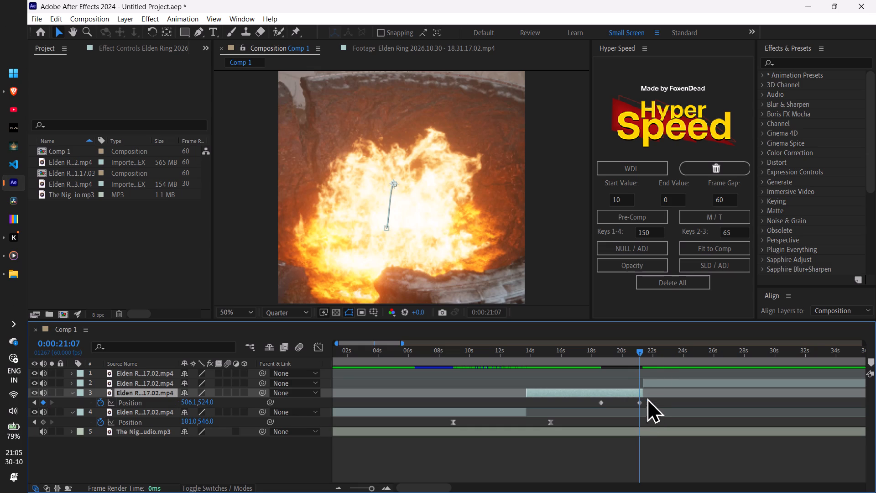
Play from 0:00:17:12 to check how layer 3's Position animation moves from the cloaked figure to the fire.
left_click_drag(639, 353, 579, 391)
key("space")
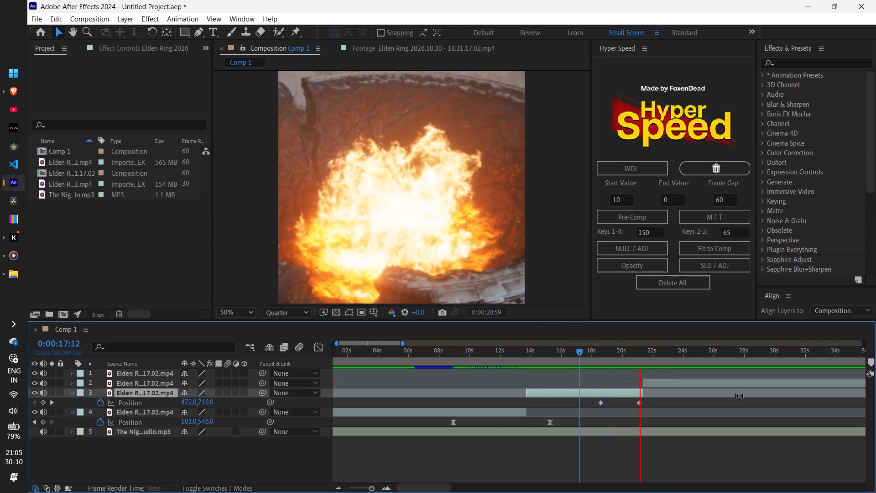
key("space")
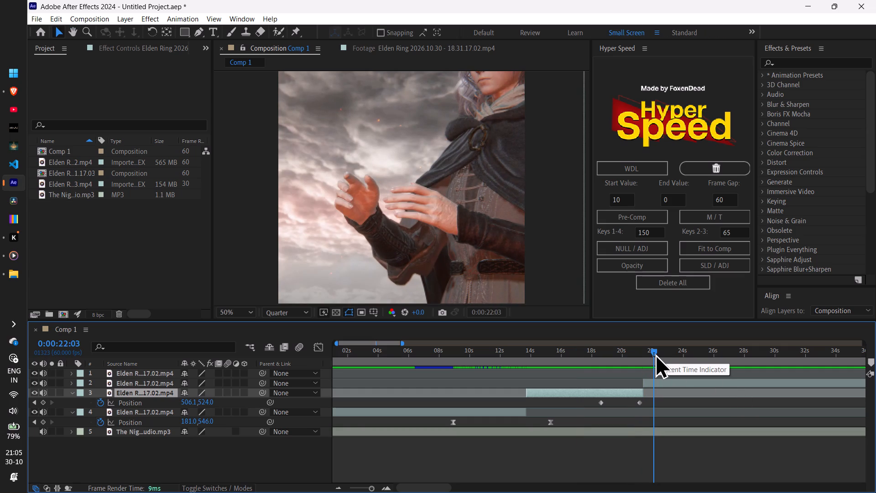
Undo the recent changes back to before Position keyframing was enabled on layer 3.
key("ctrl+z")
key("ctrl+z")
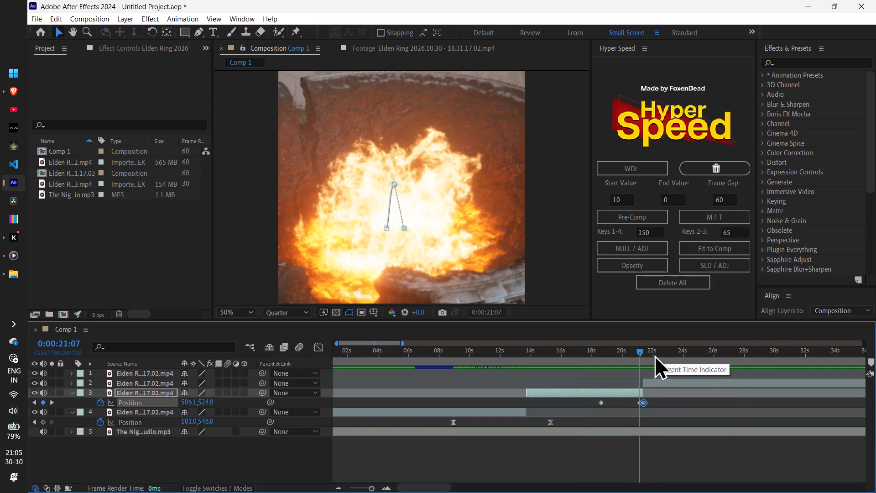
key("ctrl+z")
key("ctrl+z")
key("ctrl+z")
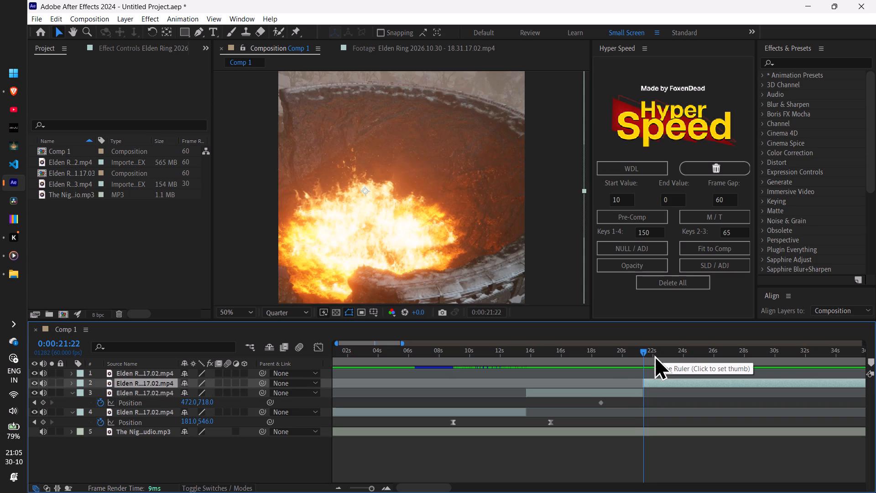
key("ctrl+z")
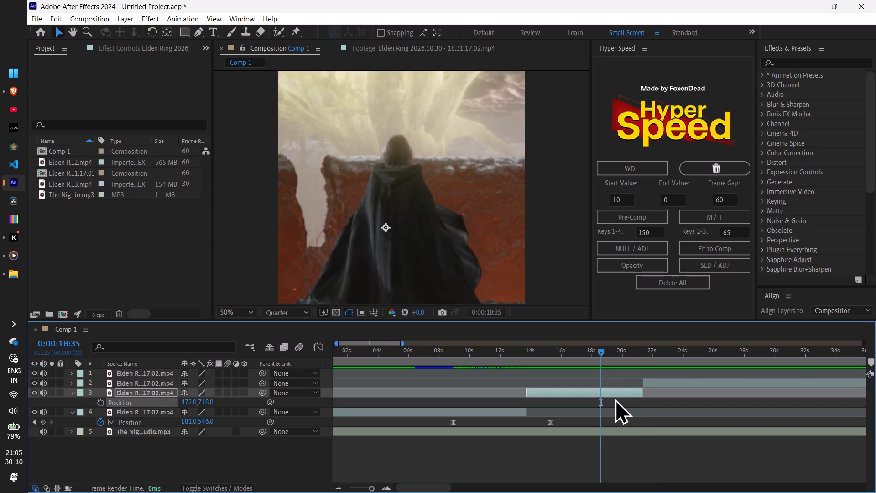
Split layer 3's clip and the audio at 0:00:18:41, around the change from the cloaked figure to the fire.
left_click(616, 395)
left_click_drag(599, 355, 594, 366)
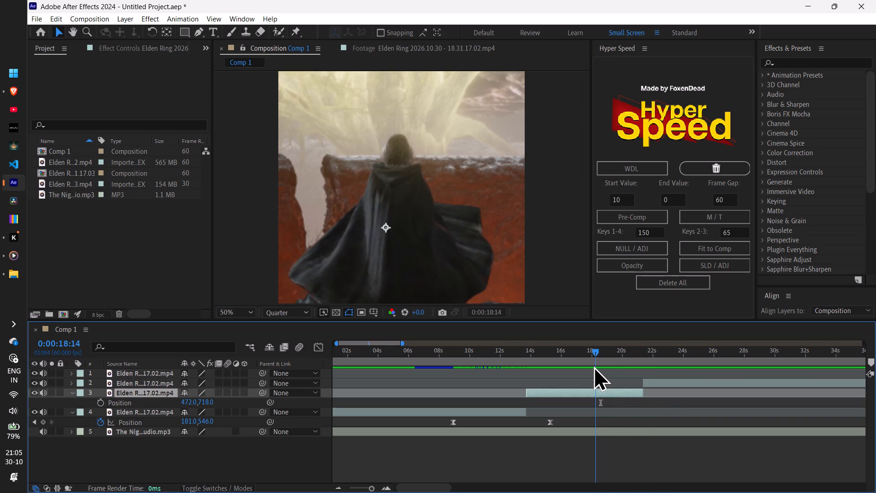
left_click_drag(594, 366, 576, 395)
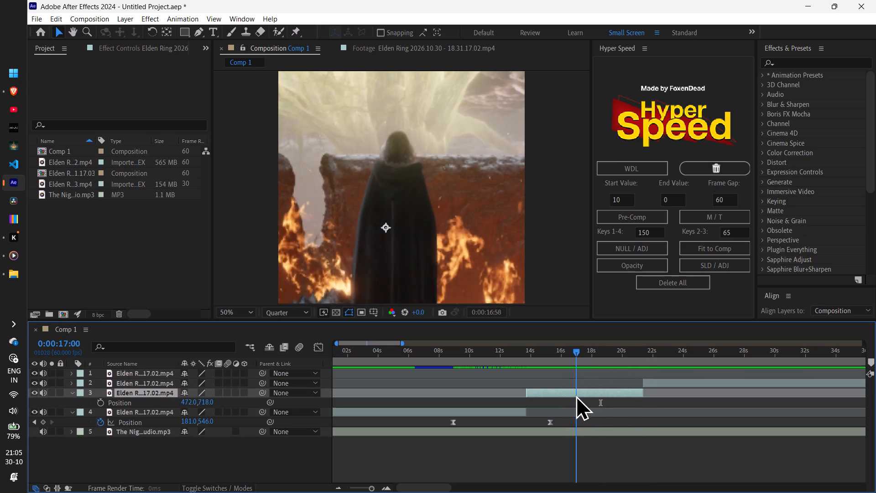
left_click_drag(576, 395, 601, 409)
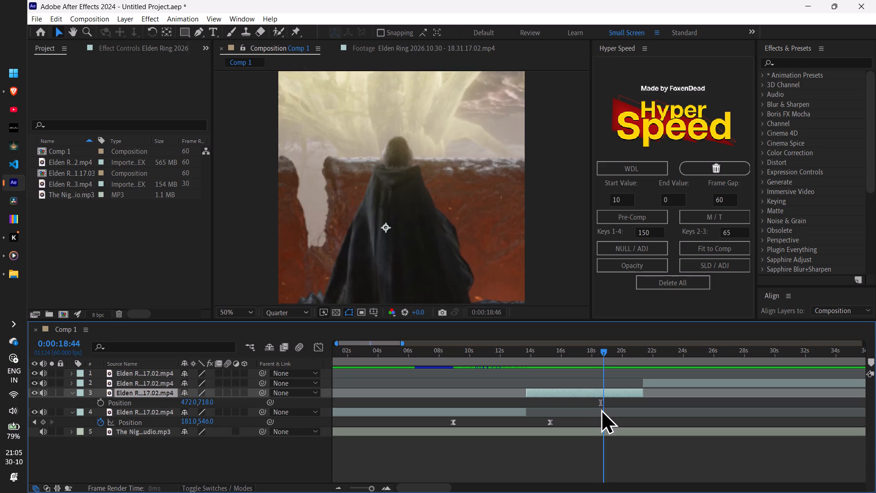
left_click_drag(601, 409, 600, 409)
left_click(607, 399)
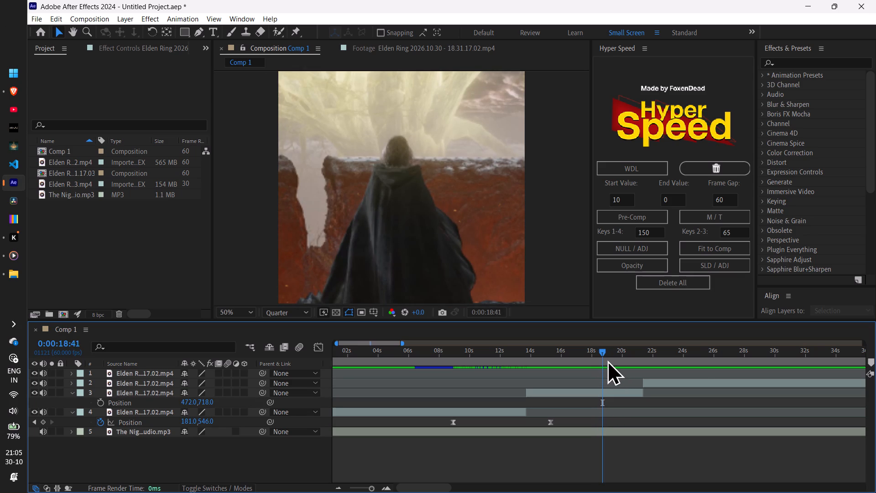
key("ctrl+shift+d")
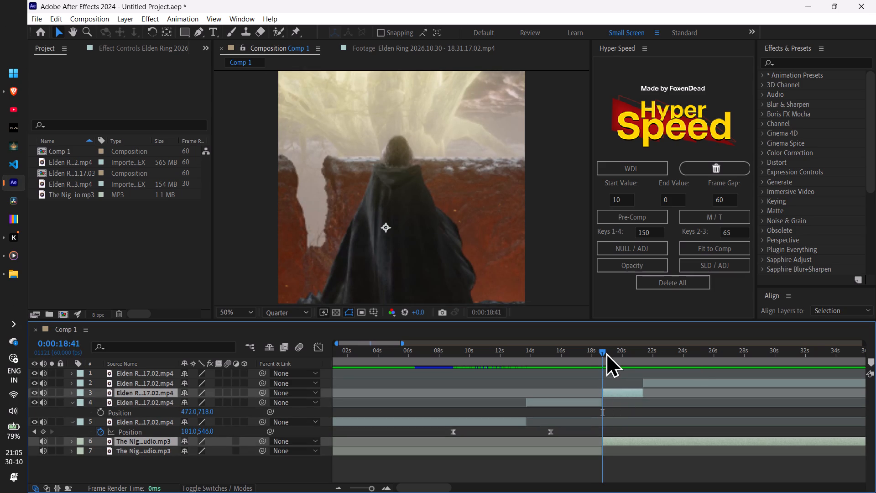
Keyframe the fire clip's Scale at 61.7% at 0:00:19:08 and move the clip up to centre the fire pit in the frame.
left_click_drag(606, 352, 612, 375)
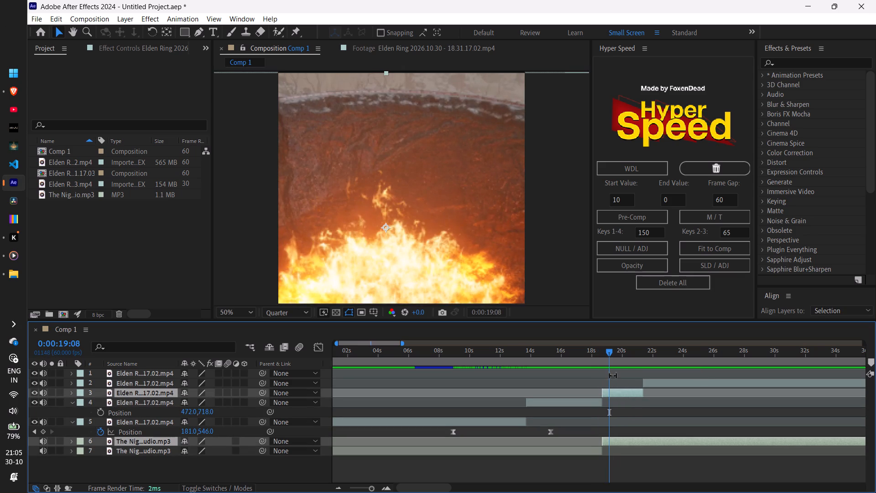
left_click(618, 394)
key("s")
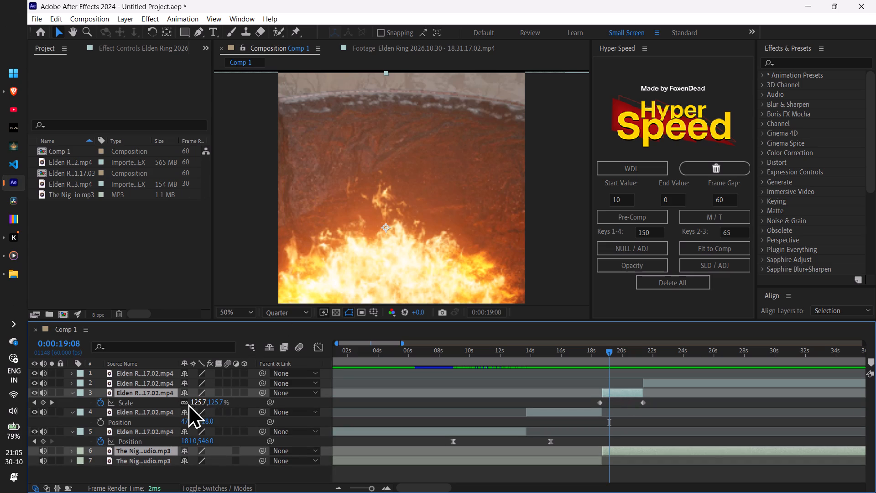
left_click_drag(194, 402, 165, 420)
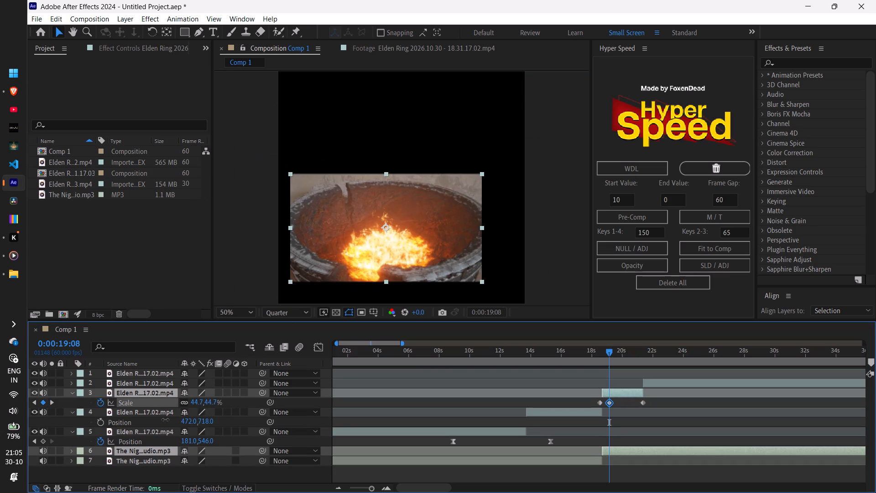
left_click_drag(165, 420, 167, 420)
left_click_drag(390, 245, 403, 228)
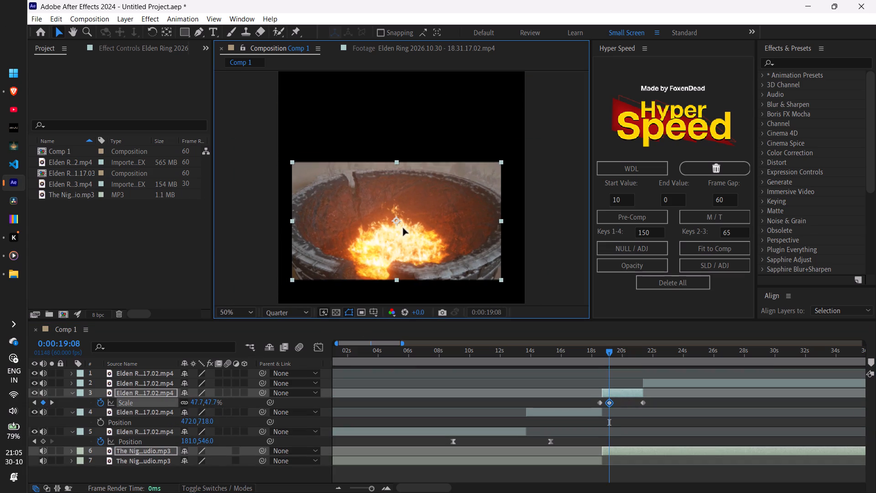
left_click_drag(403, 228, 404, 207)
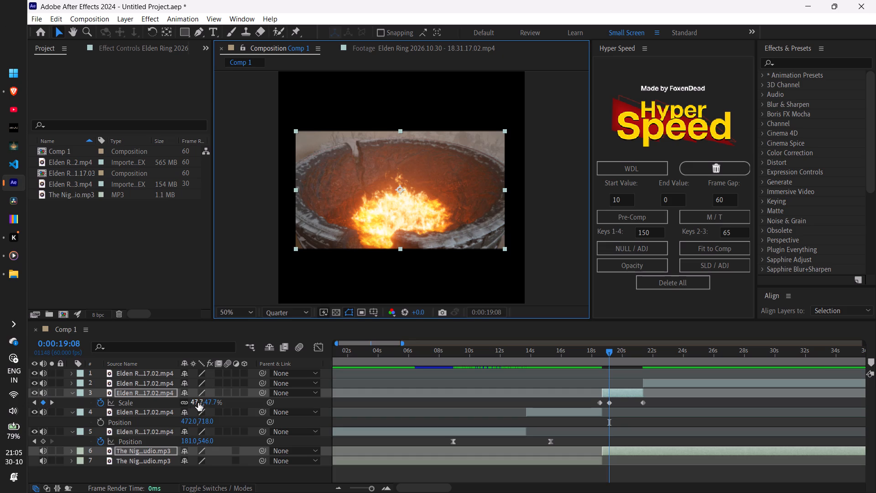
left_click_drag(197, 405, 205, 408)
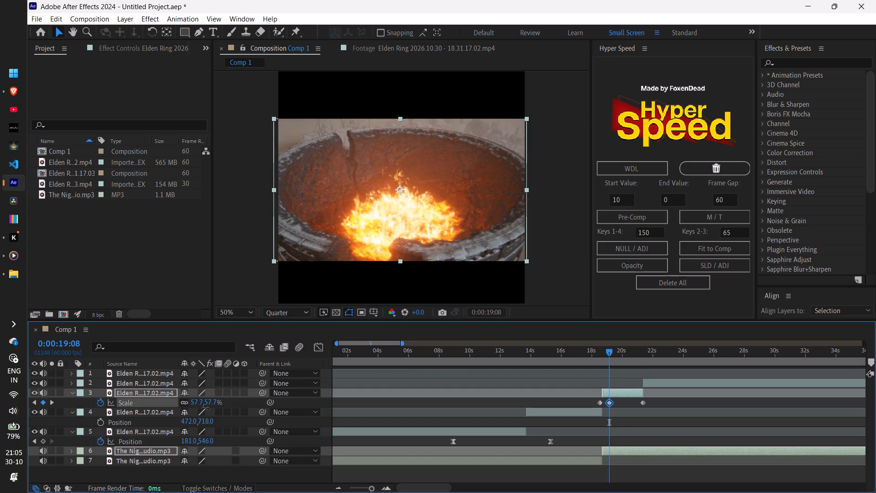
left_click_drag(205, 408, 205, 408)
left_click(391, 223)
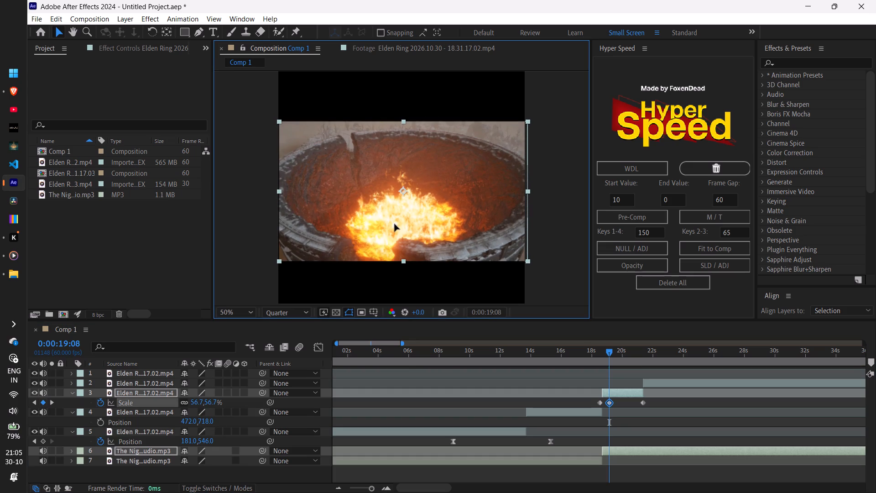
left_click(392, 225)
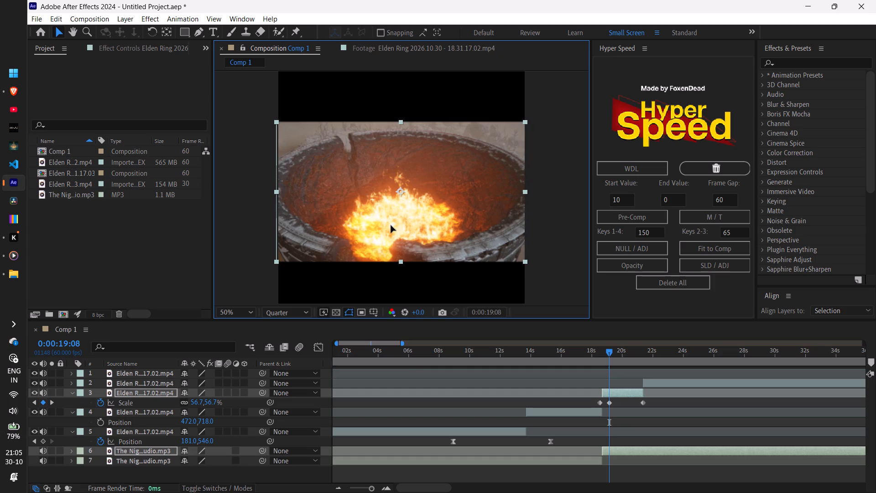
left_click(194, 401)
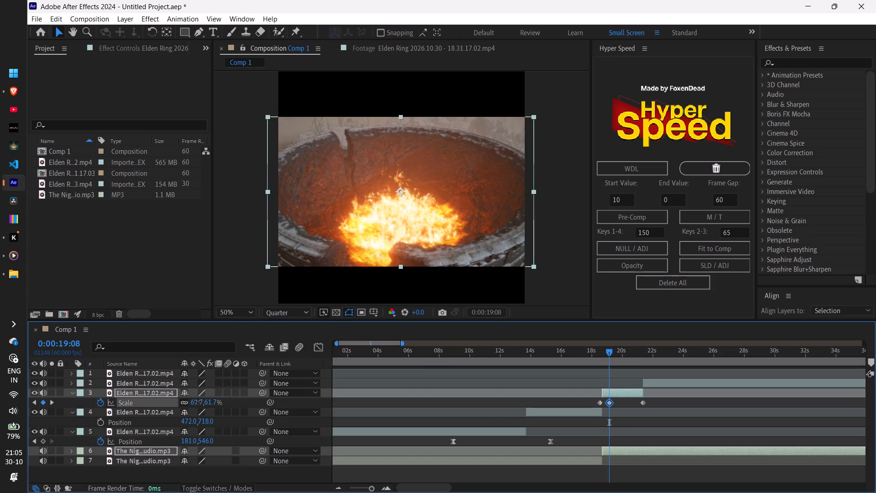
left_click(369, 220)
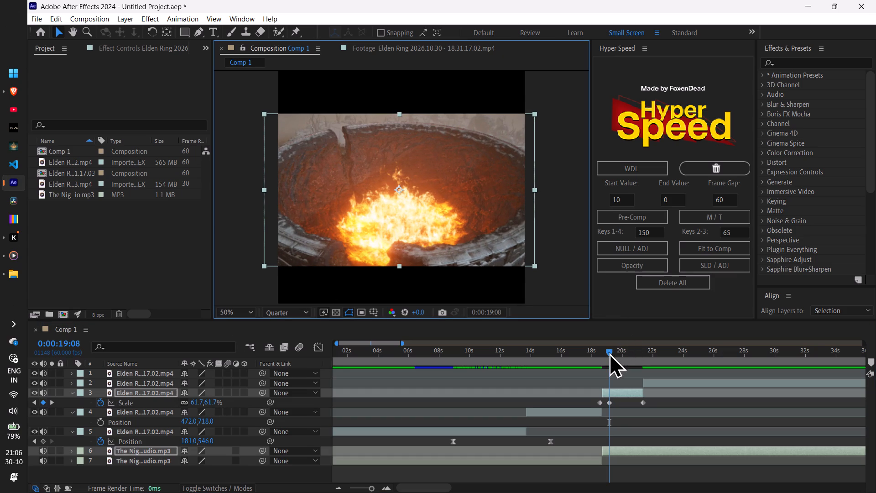
Play from 0:00:15:24 to check the transition from the cloaked figure to the rescaled fire clip.
left_click_drag(609, 352, 552, 404)
key("space")
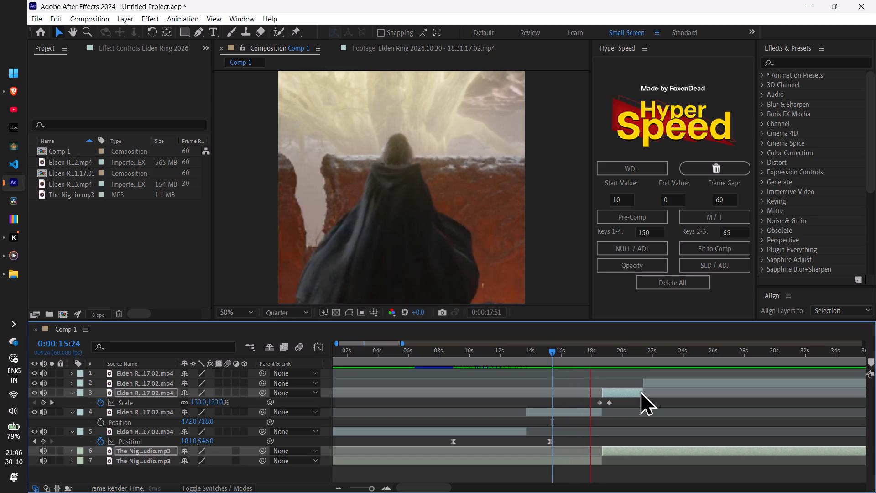
key("space")
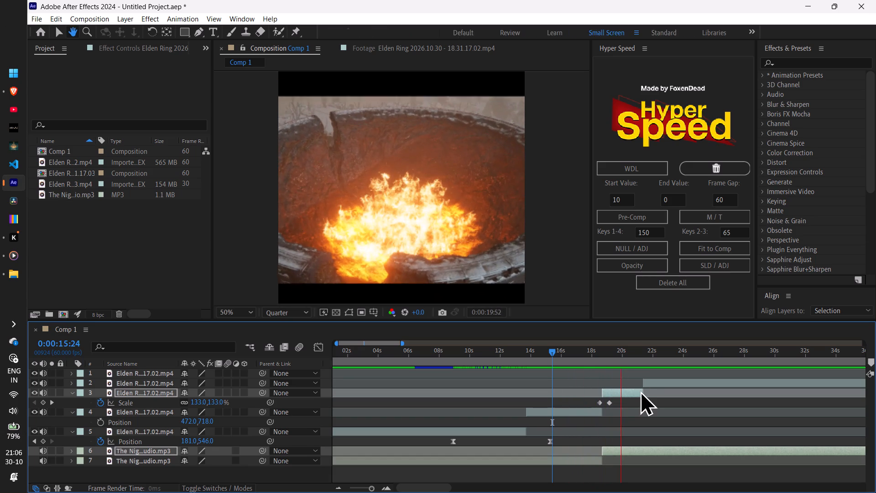
Move layer 3's Scale keyframe from 0:00:19:08 to the end of the fire clip and replay from 0:00:17:18.
left_click(602, 404)
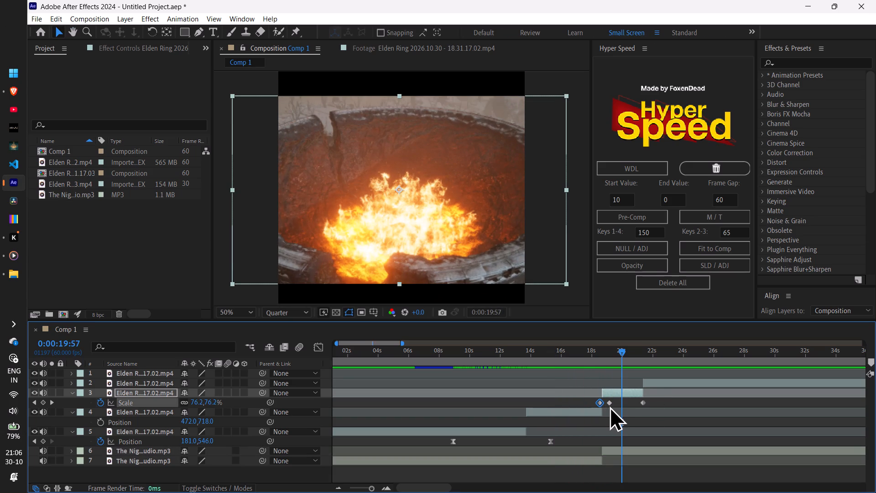
left_click(610, 405)
left_click_drag(610, 404, 644, 407)
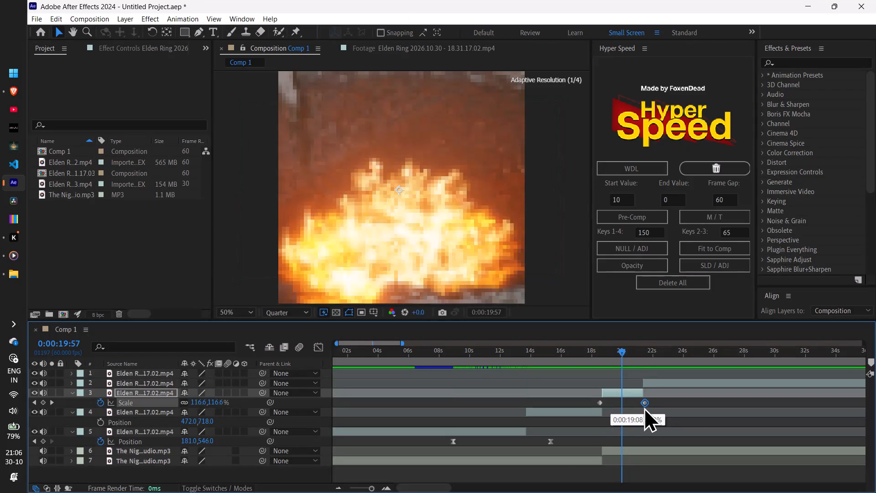
left_click_drag(644, 407, 643, 407)
left_click_drag(618, 352, 580, 374)
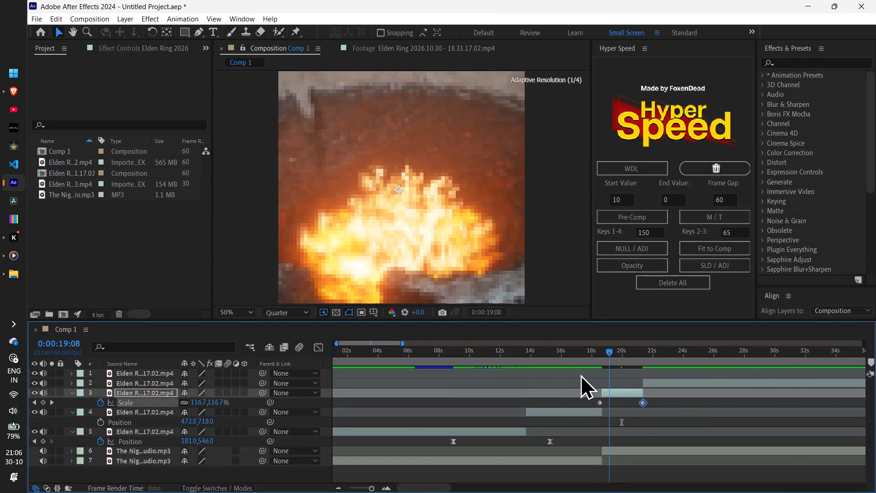
left_click_drag(580, 374, 578, 378)
key("space")
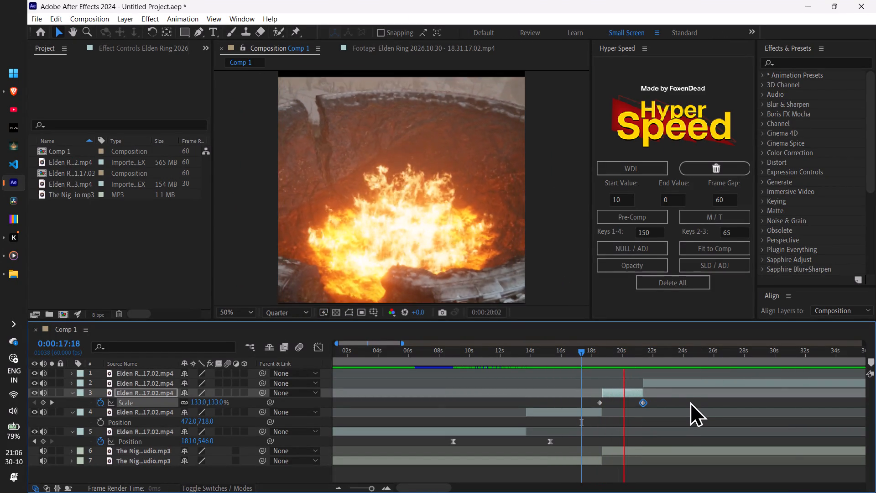
key("space")
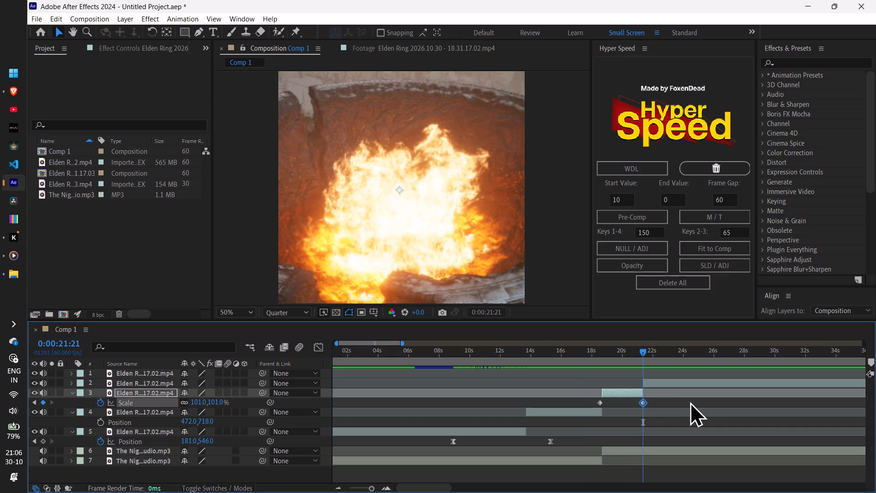
Close the Downloads folder window and switch to the Brave browser.
key("alt+Tab")
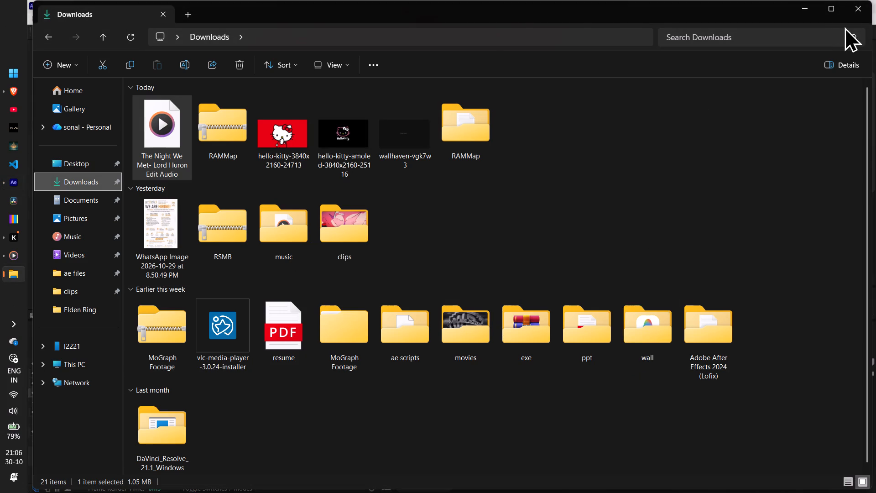
left_click(862, 14)
key("alt+Tab")
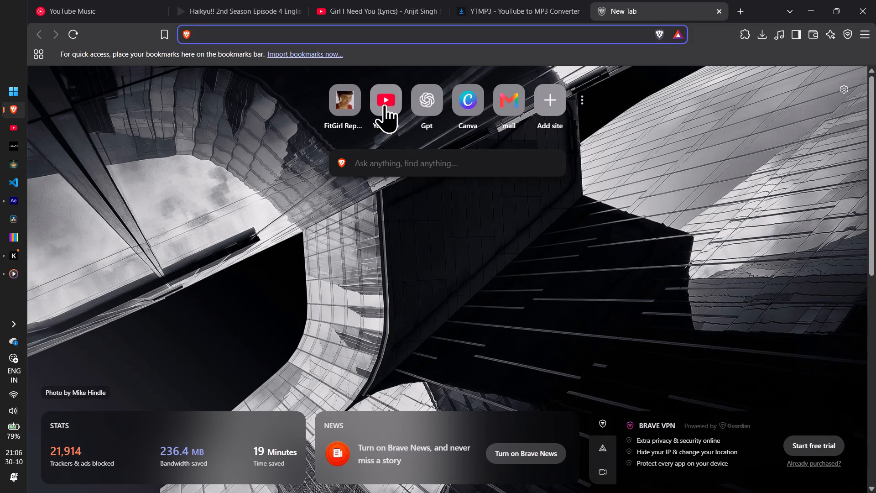
Open YouTube and search for "ae flashback edit tut".
left_click(385, 104)
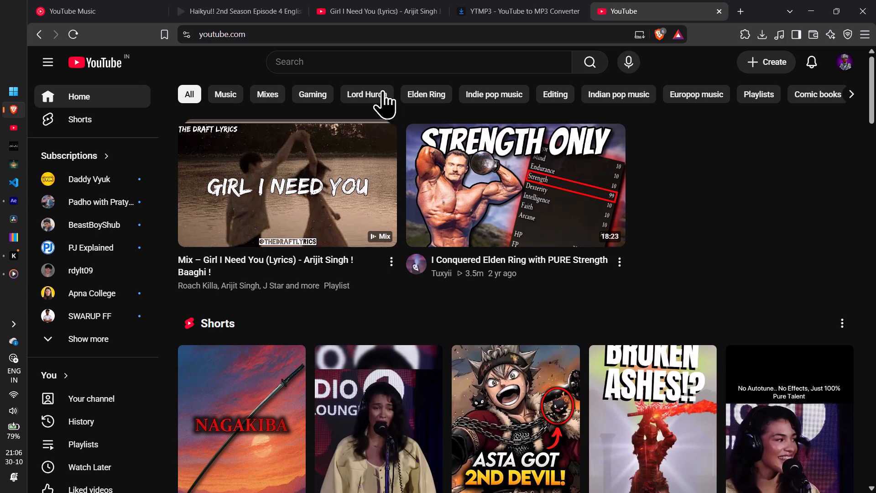
left_click(481, 63)
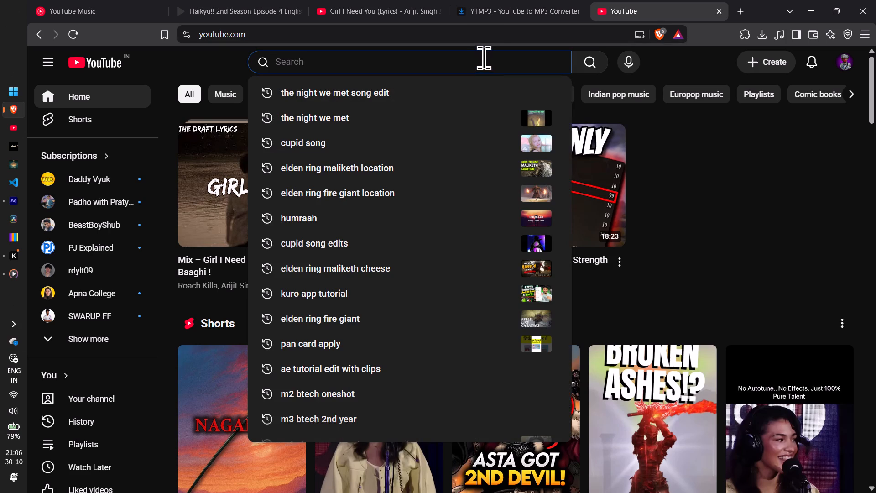
type("ae flash")
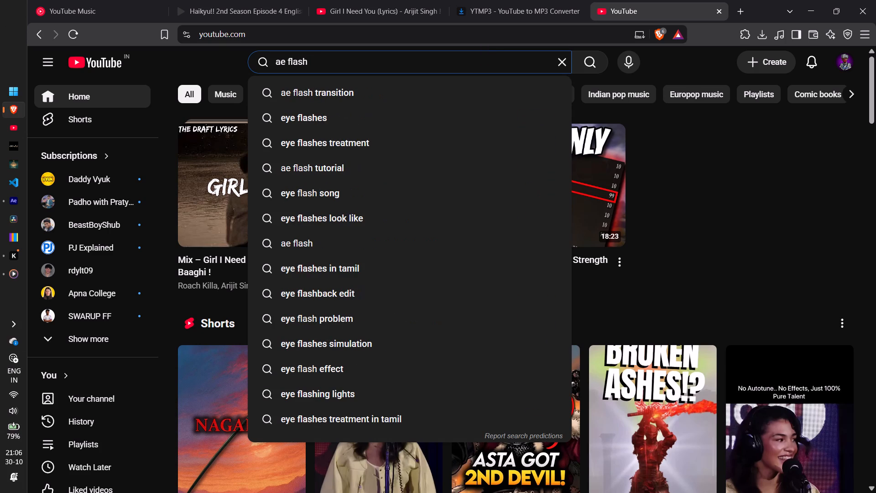
type("bacl")
key("BackSpace")
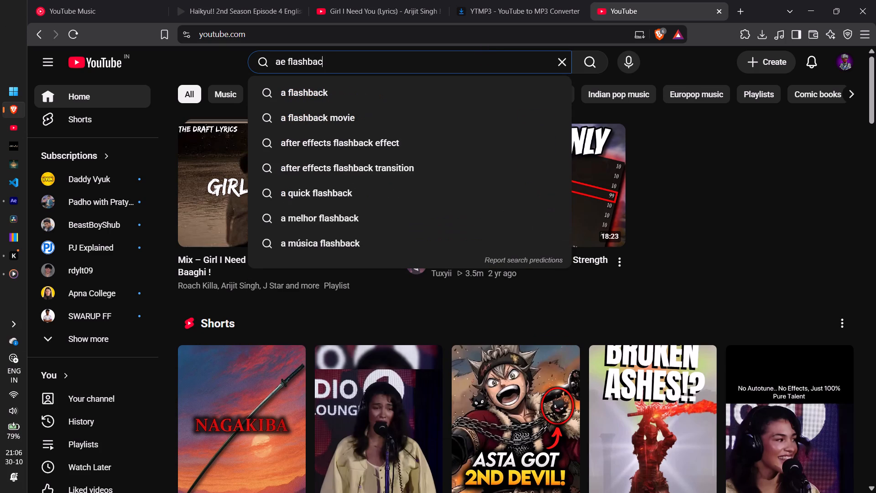
type("k editb")
key("space")
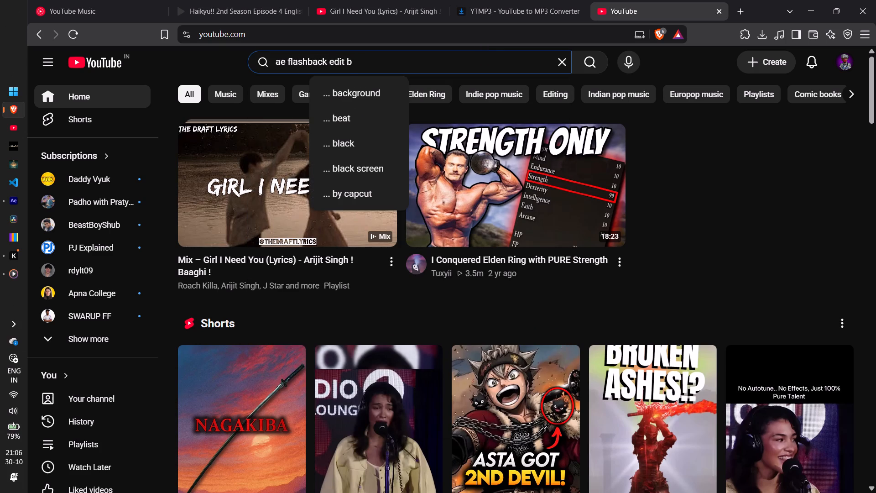
key("BackSpace")
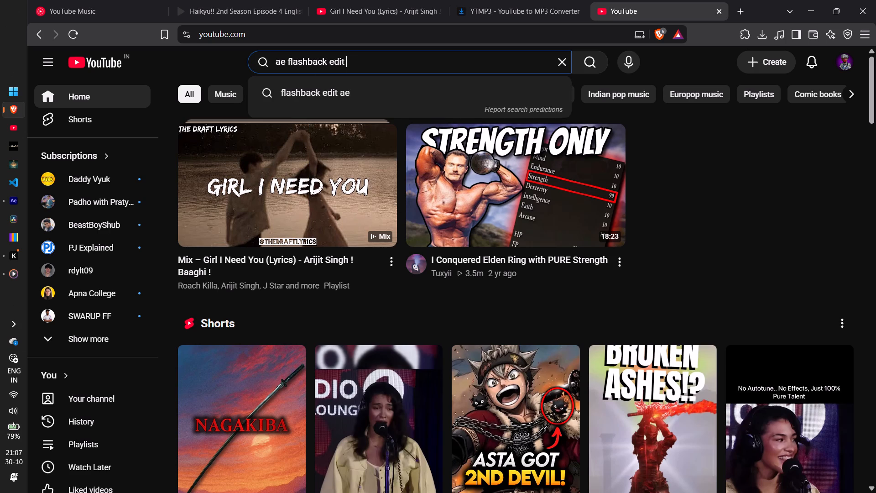
type("ut")
key("BackSpace")
key("BackSpace")
type("tut")
key("Return")
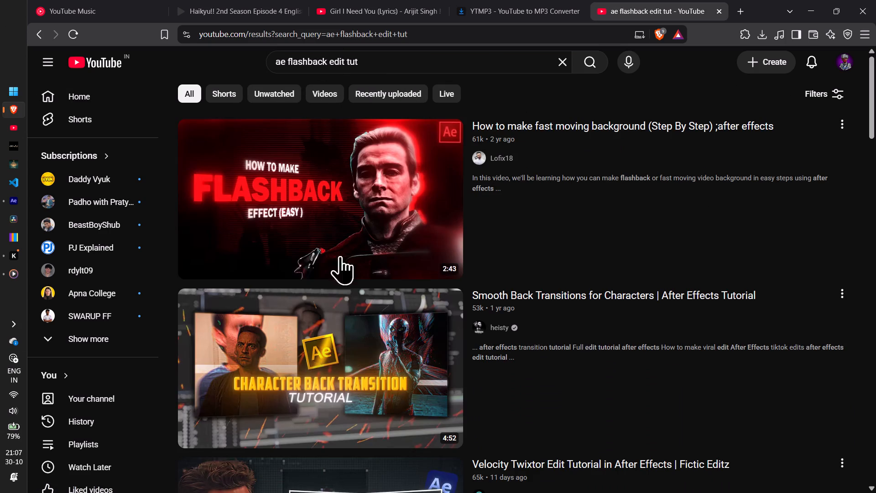
Browse the results for a suitable flashback tutorial and refine the search to "ae flashback effect edit tut".
scroll(397, 383, "down", 1)
scroll(310, 384, "down", 1)
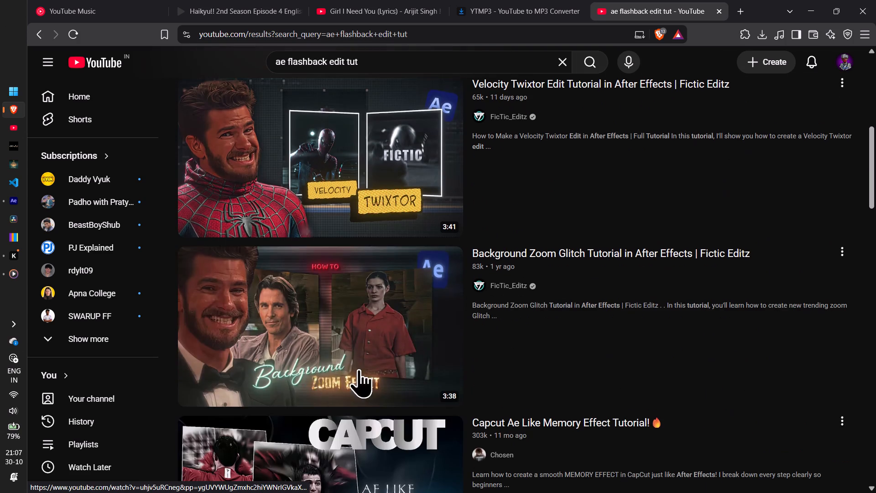
scroll(377, 348, "down", 3)
scroll(379, 343, "up", 1)
scroll(387, 196, "down", 1)
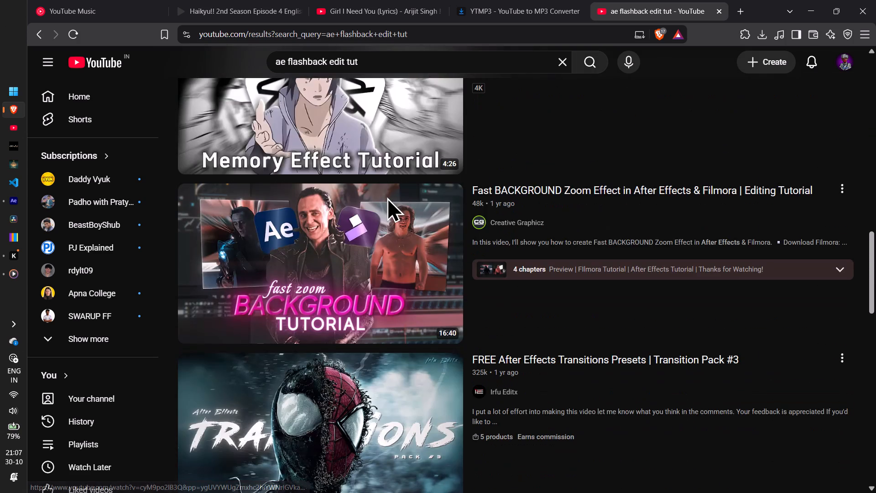
scroll(386, 198, "down", 3)
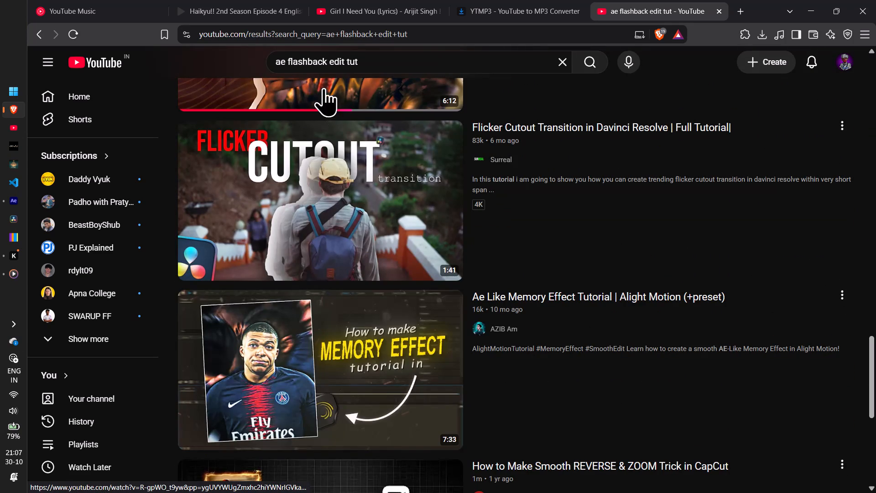
left_click(325, 63)
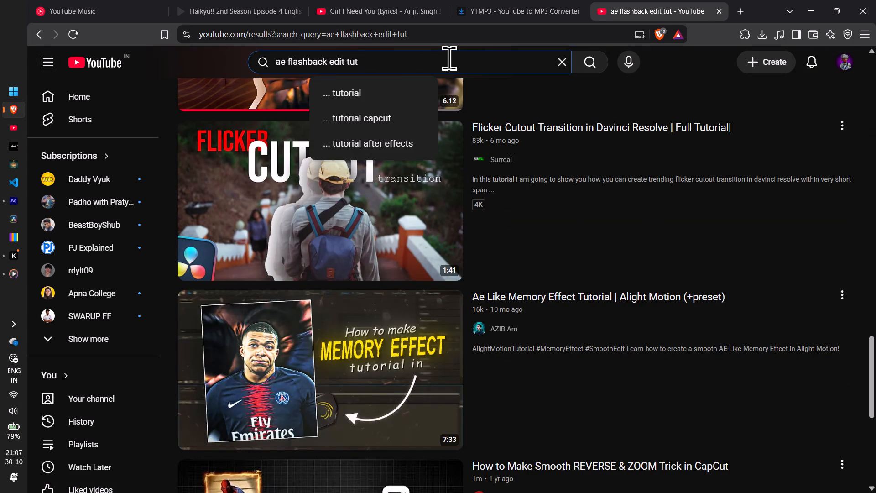
key("space")
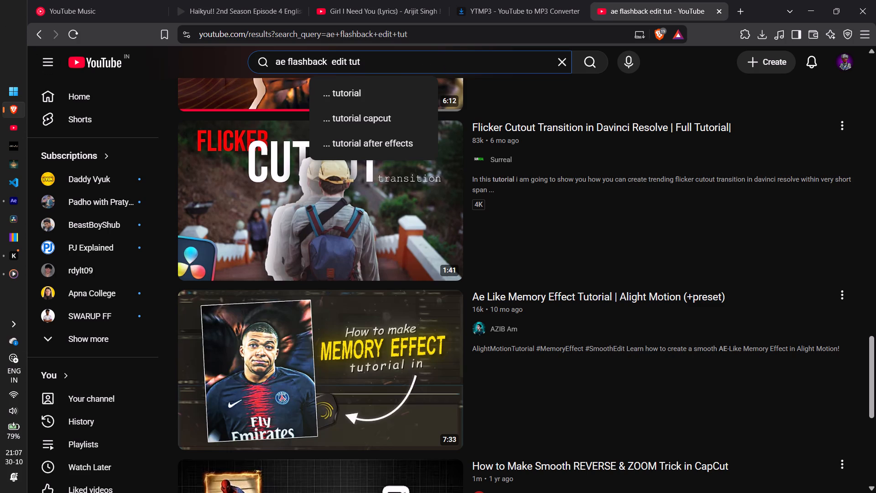
type("effect")
key("Return")
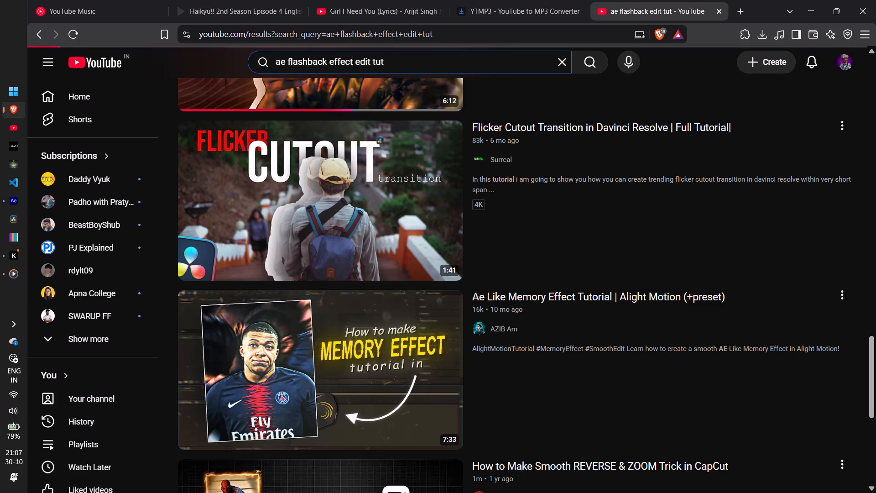
Open the video "Smooth Back Transitions for Characters | After Effects Tutorial" and pause it near the start.
scroll(328, 225, "down", 1)
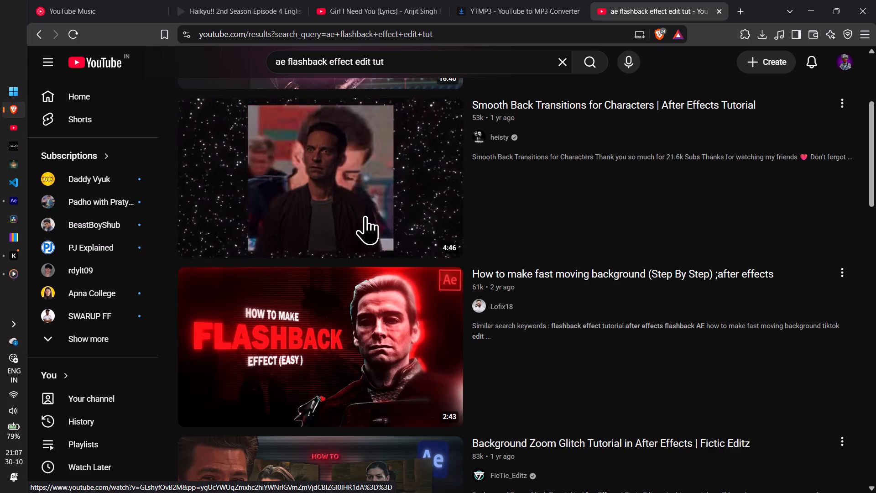
left_click(365, 214)
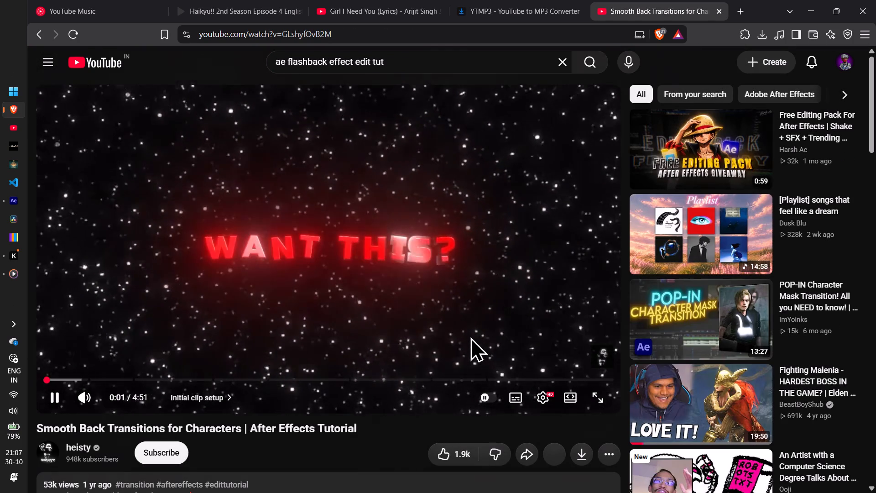
key("space")
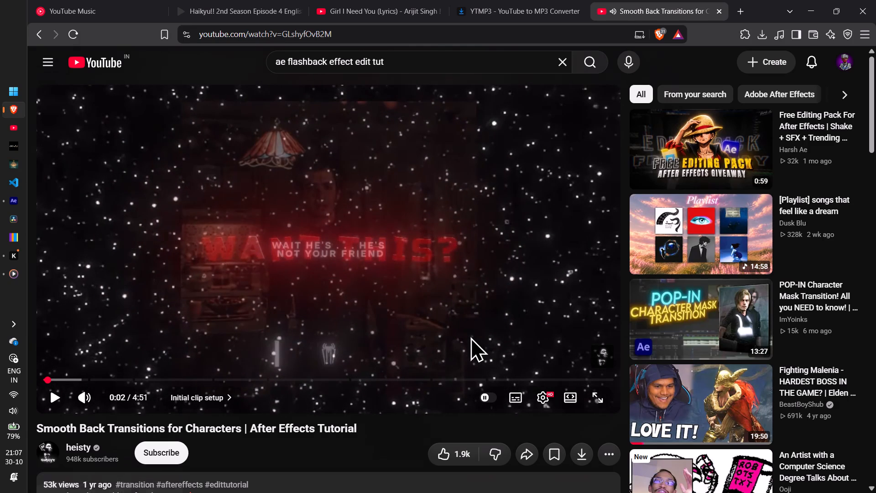
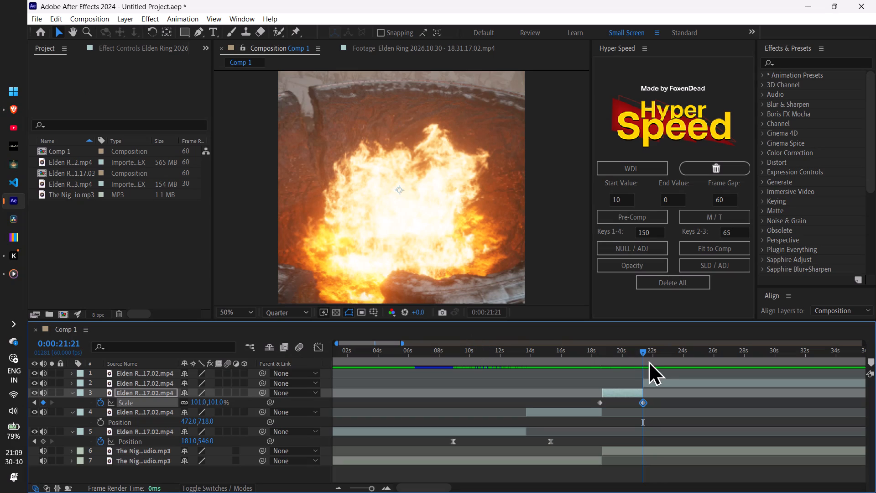
Play through the edit, then delete both Scale keyframes from the fire clip on layer 3.
left_click_drag(643, 357, 310, 432)
key("space")
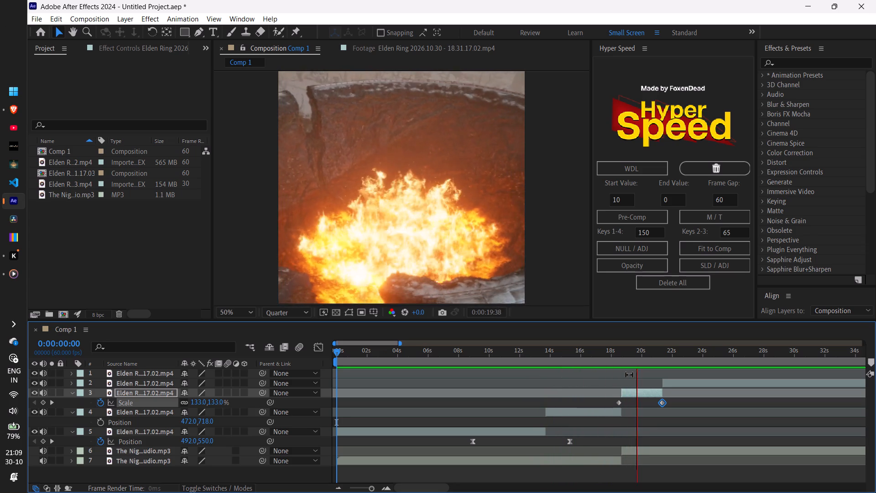
key("space")
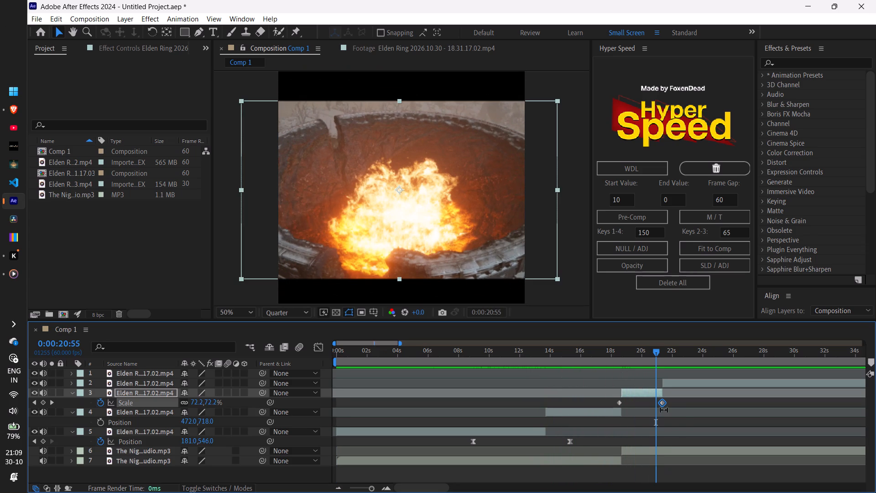
left_click(664, 404)
key("Delete")
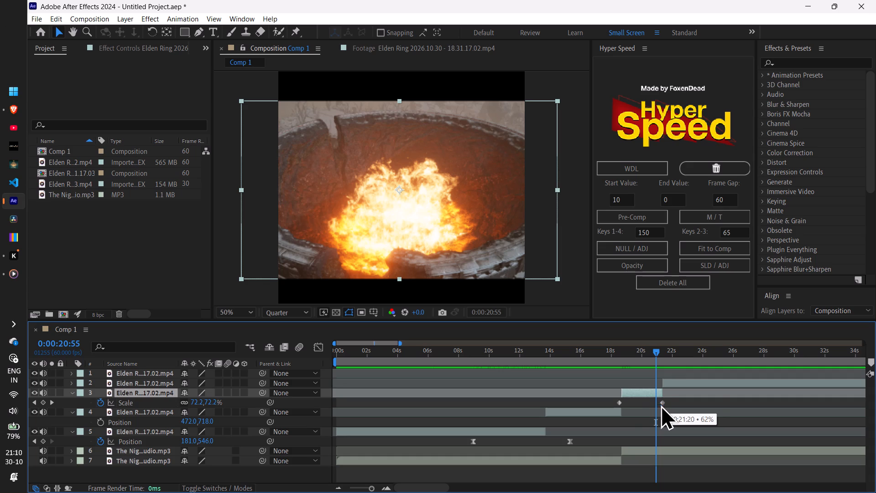
left_click(620, 402)
key("Delete")
left_click(662, 404)
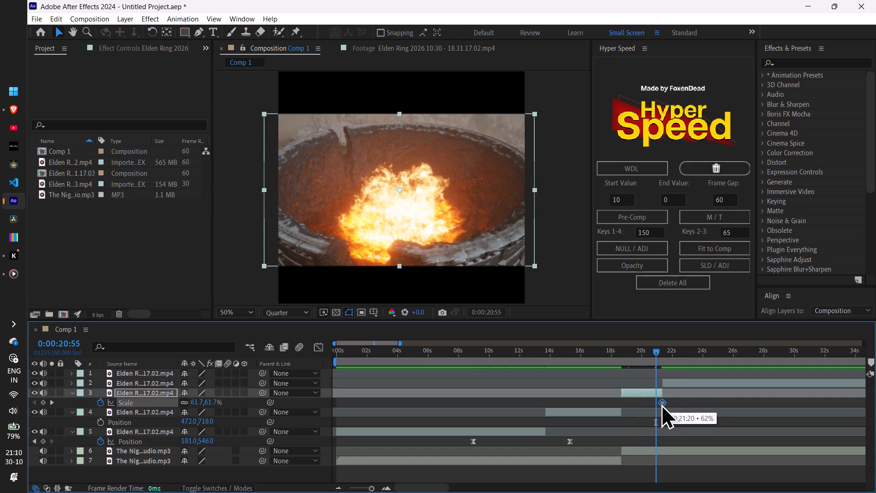
key("Delete")
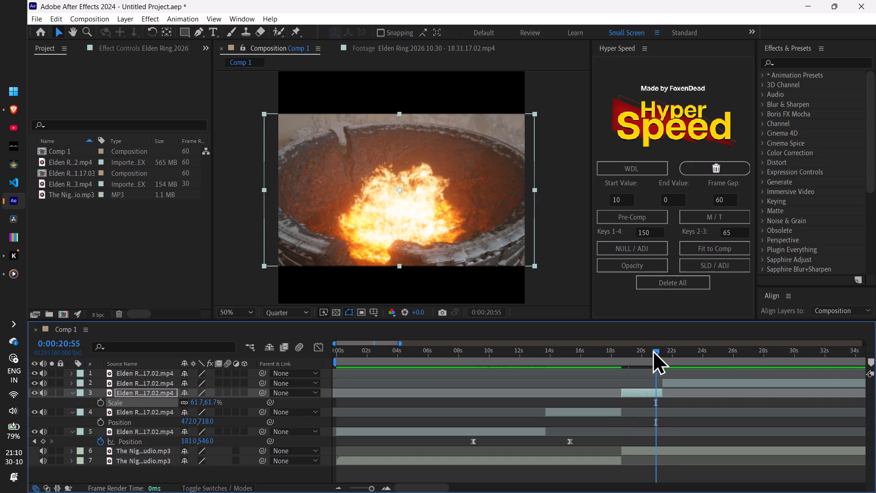
Set the fire clip's scale to 100% at 0:00:18:41.
left_click_drag(654, 354, 619, 417)
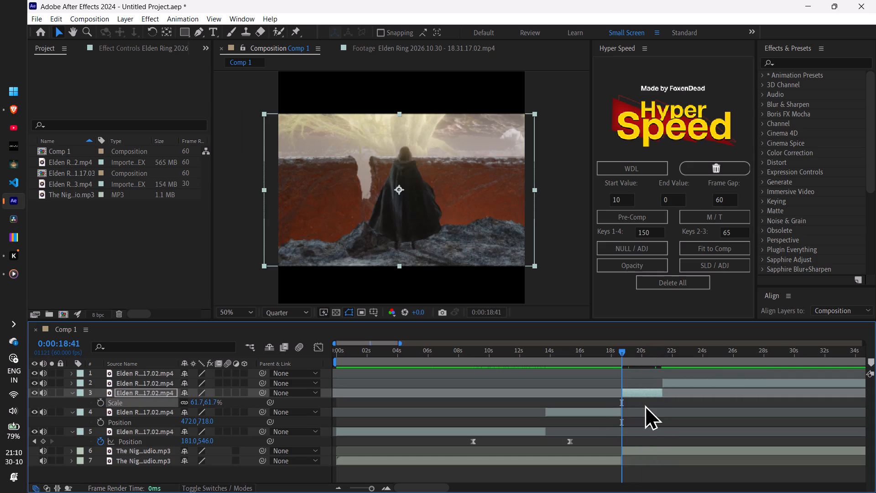
left_click(644, 396)
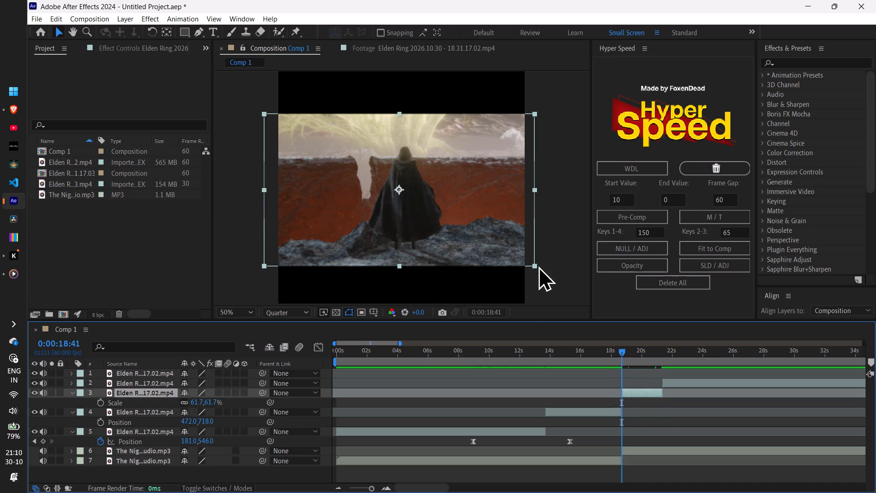
left_click(198, 404)
type("10")
key("0")
key("Return")
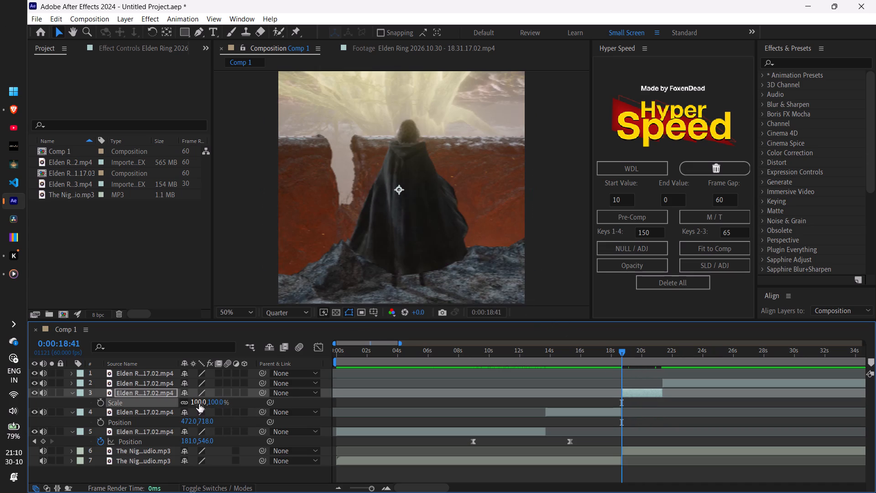
Play back the edit from the beginning and around the fire clip to review its cuts and timing.
left_click_drag(620, 355, 618, 359)
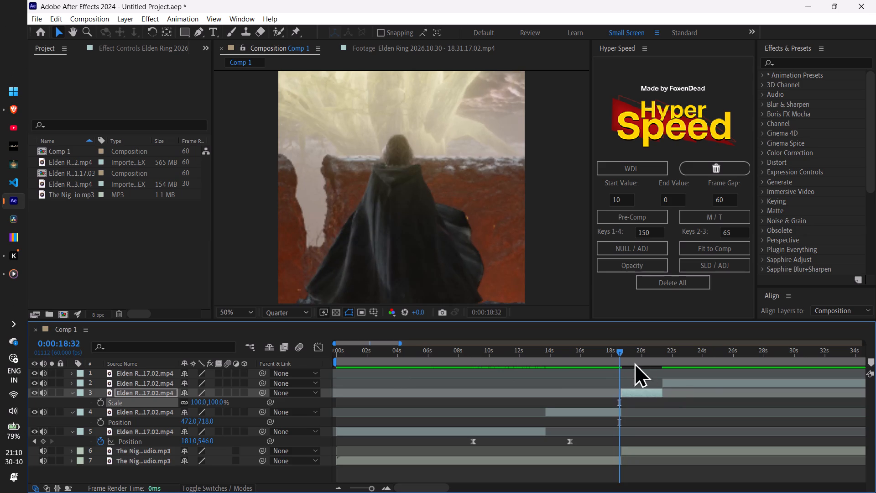
key("space")
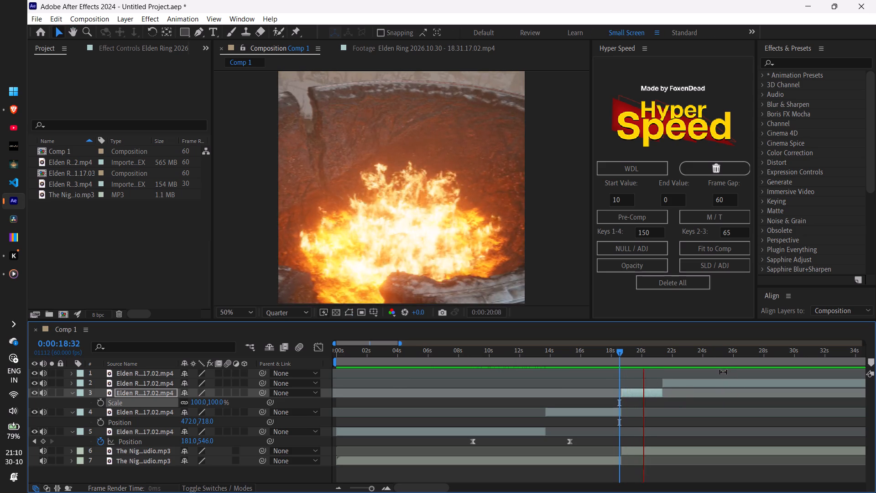
key("space")
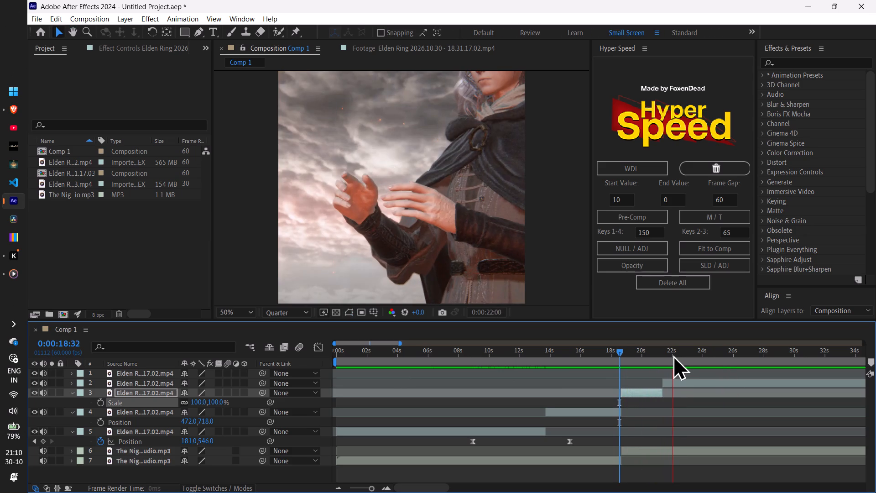
left_click_drag(673, 354, 298, 451)
key("space")
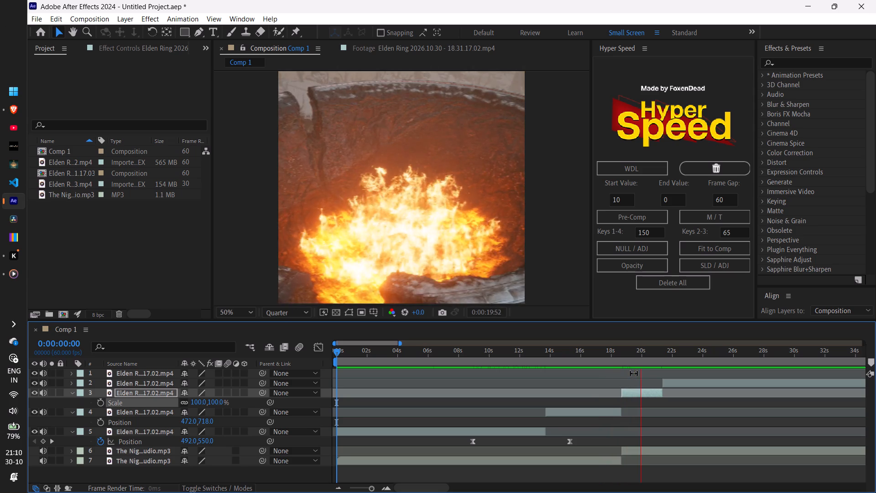
key("space")
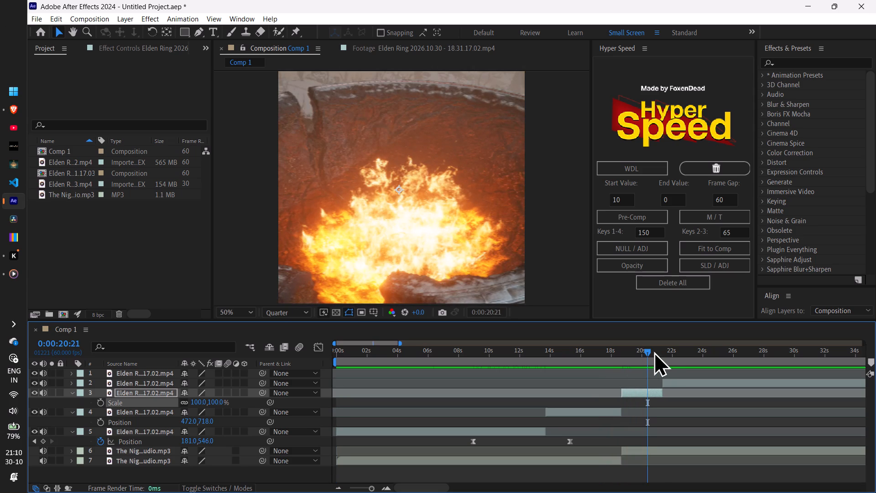
left_click_drag(650, 353, 630, 401)
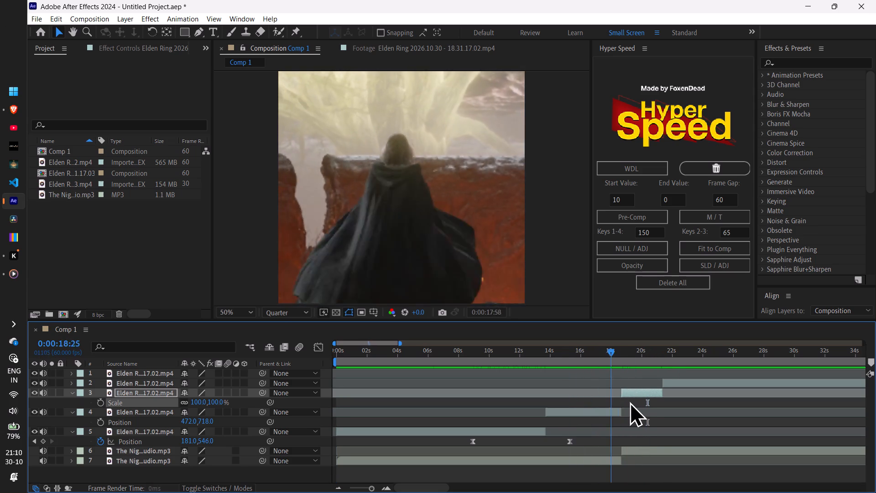
left_click_drag(630, 401, 624, 408)
key("space")
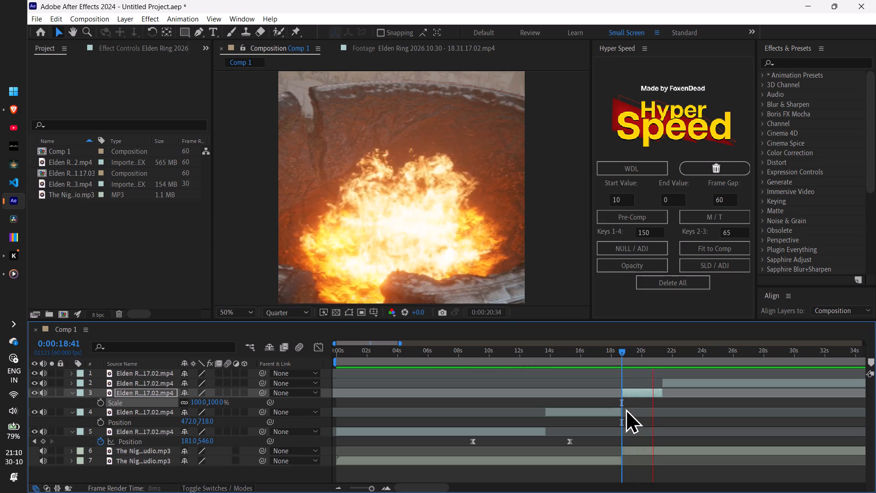
key("space")
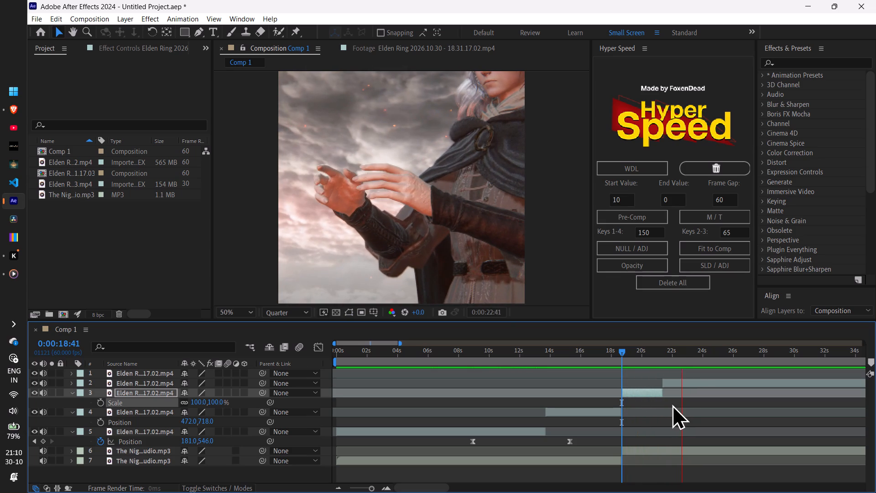
Split the hands clip on layer 2 at 0:00:21:47 and delete its earlier piece.
left_click(675, 384)
left_click_drag(683, 357, 678, 371)
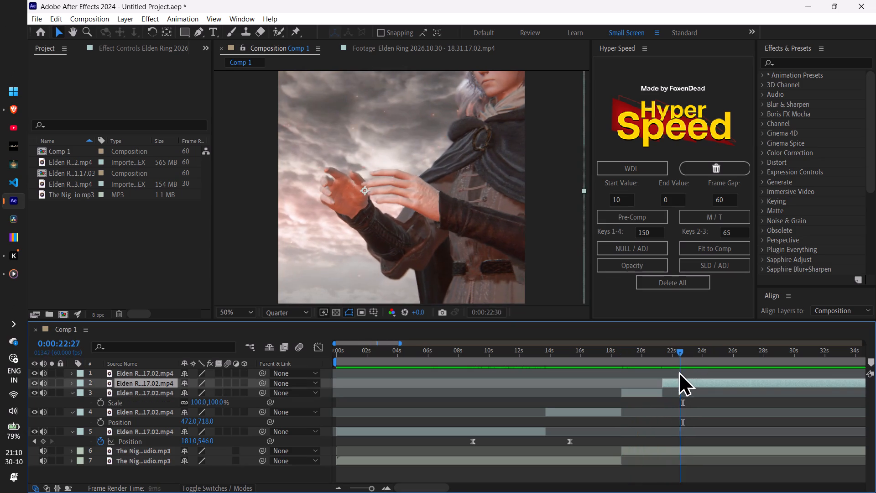
left_click_drag(678, 371, 669, 387)
left_click(669, 382)
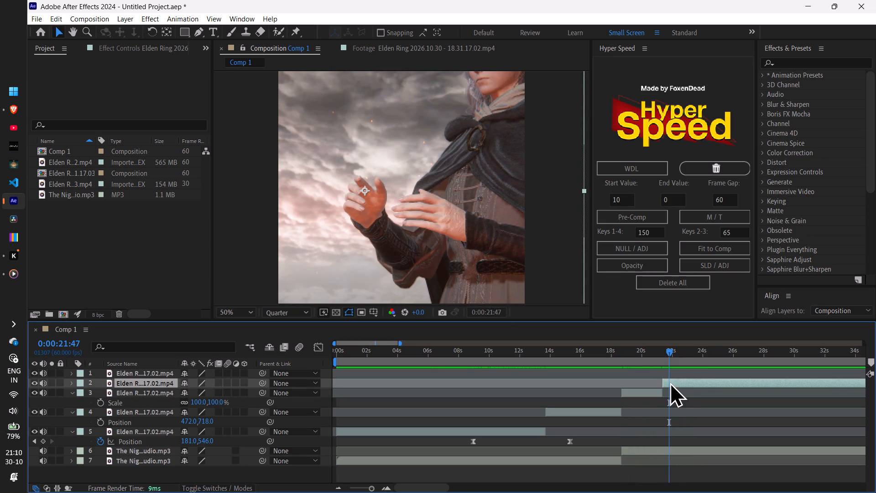
key("ctrl+shift+d")
left_click(663, 393)
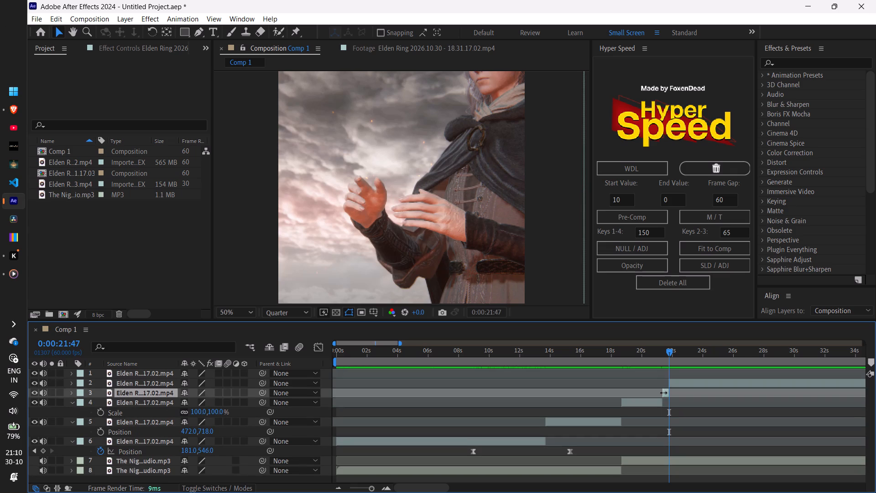
key("Delete")
Extend the end of the fire clip on layer 3 to meet the hands clip at about 0:00:21:47.
left_click(658, 396)
left_click_drag(661, 393, 668, 399)
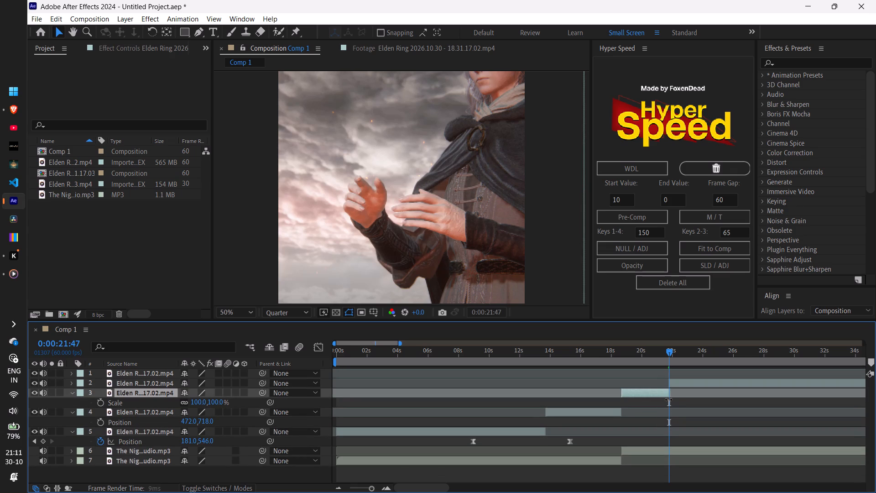
left_click_drag(668, 399, 666, 399)
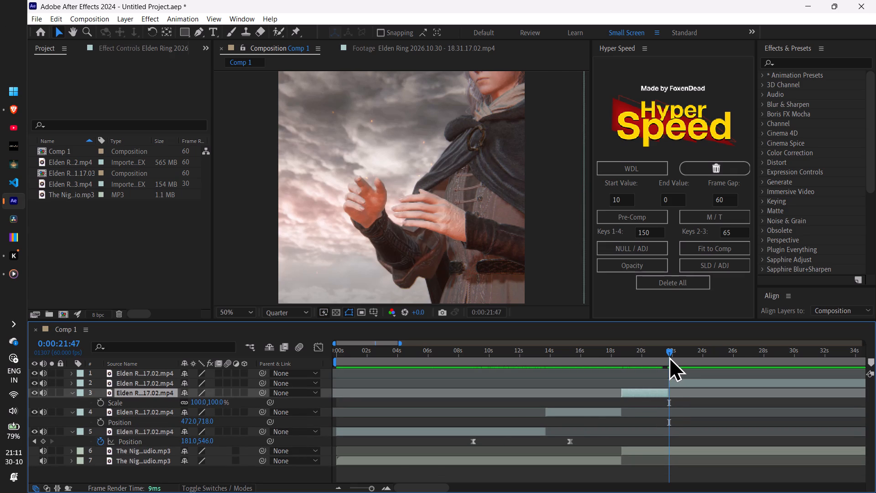
Move the hands clip later to start at about 23.7 s and extend the fire clip's end to about 22 s.
left_click_drag(669, 357, 612, 398)
key("space")
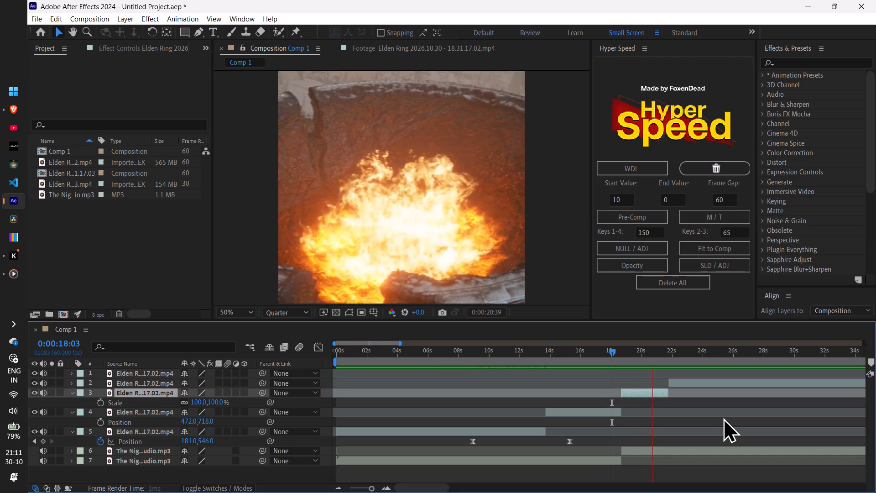
key("space")
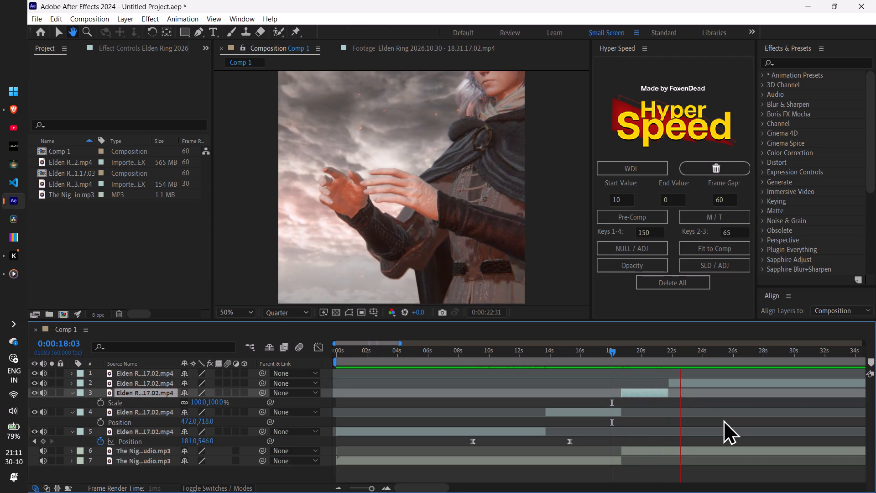
left_click_drag(698, 383, 736, 388)
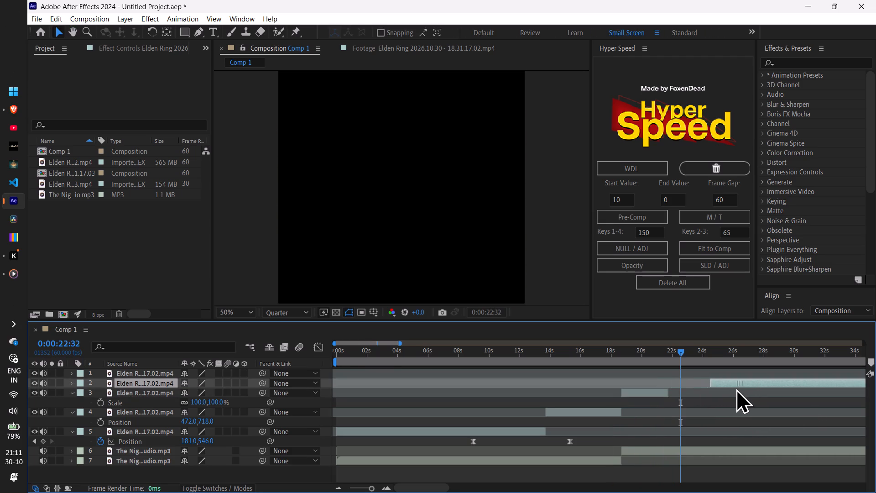
left_click_drag(736, 388, 726, 392)
left_click(657, 395)
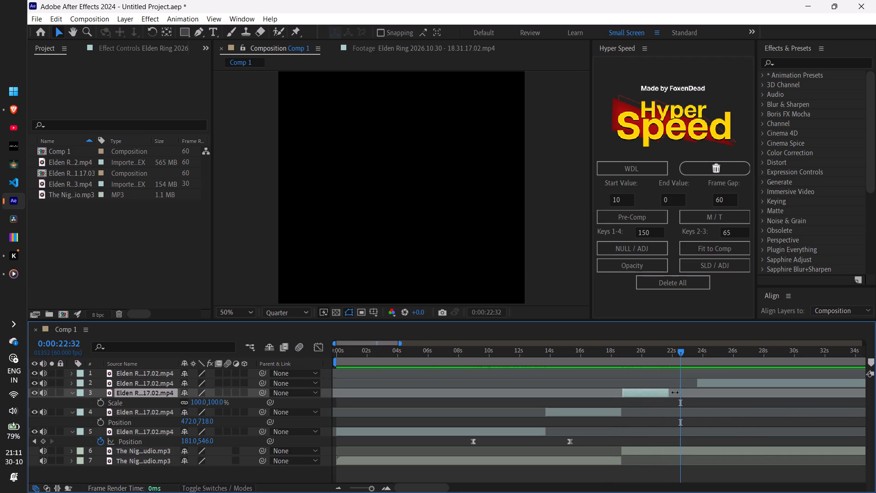
key("ctrl+z")
left_click_drag(670, 396, 673, 399)
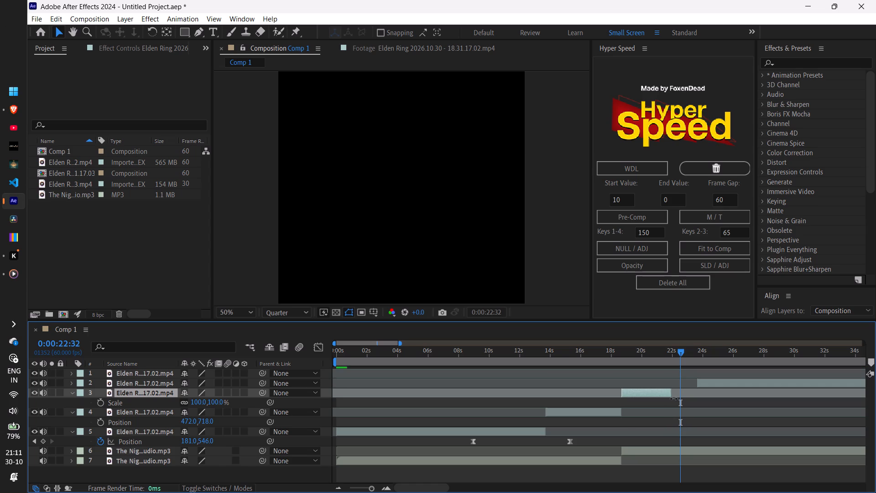
left_click_drag(673, 399, 677, 401)
Preview the longer fire clip and move the hands clip earlier to start at its end, about 22 s.
left_click_drag(681, 357, 621, 401)
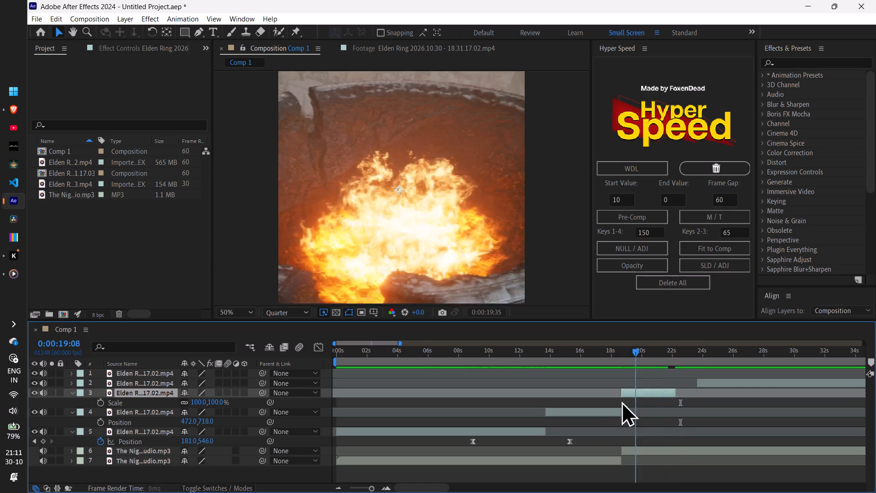
left_click_drag(621, 401, 614, 408)
key("space")
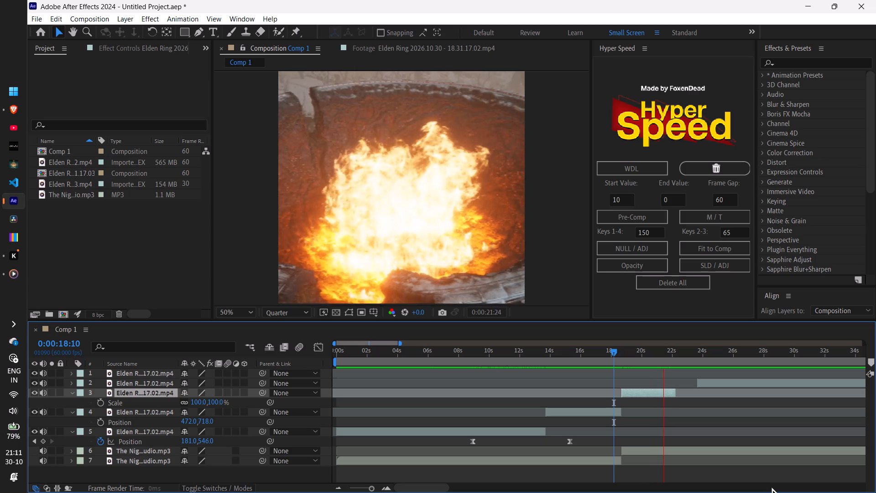
key("space")
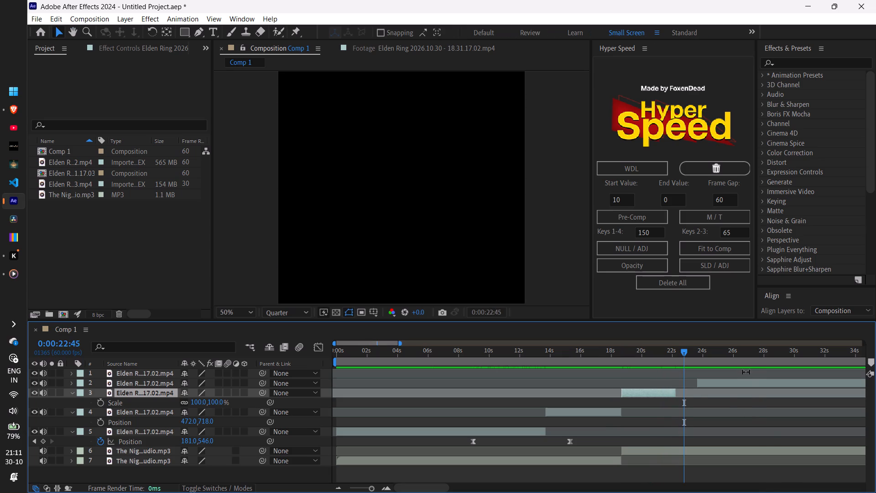
left_click_drag(738, 379, 730, 391)
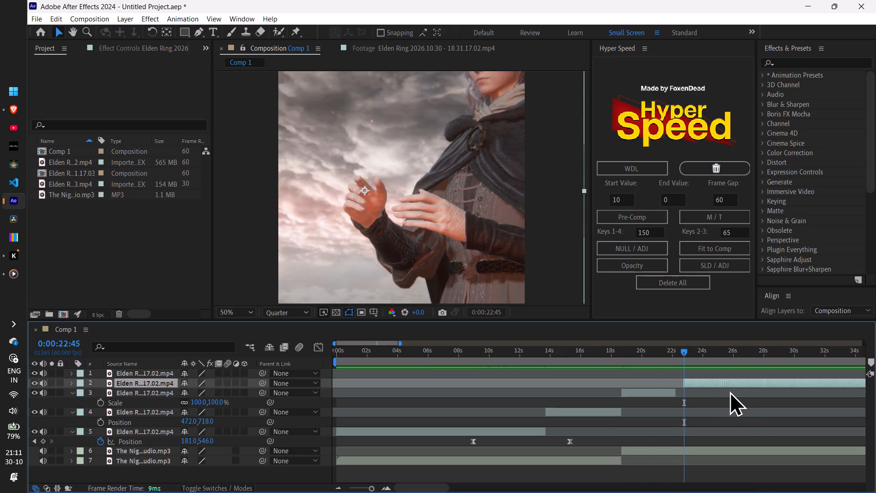
left_click_drag(730, 391, 717, 413)
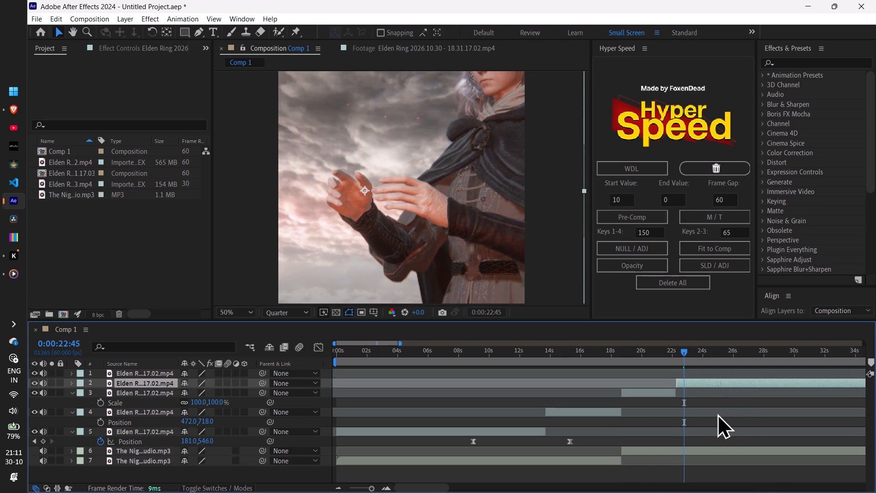
left_click_drag(717, 413, 716, 413)
Preview the edit from the start and across the cut into the hands clip, and scan that clip up to about 30 s.
left_click_drag(683, 356, 542, 404)
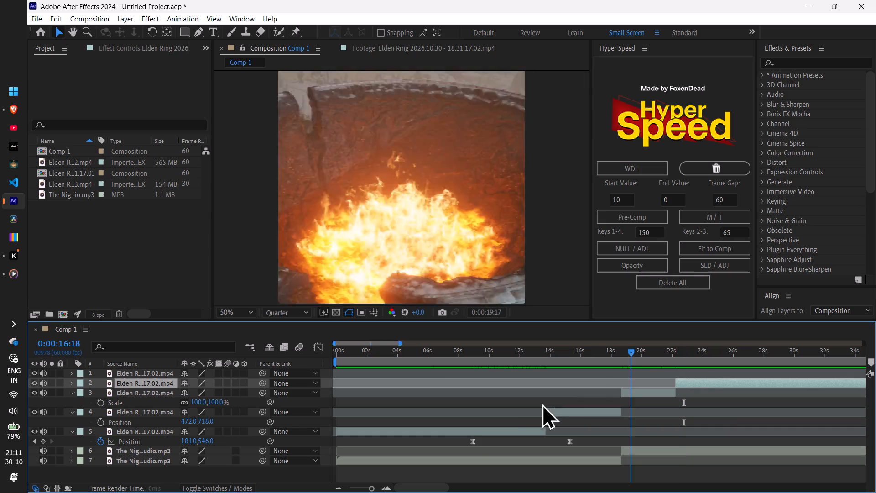
left_click_drag(542, 404, 235, 492)
key("space")
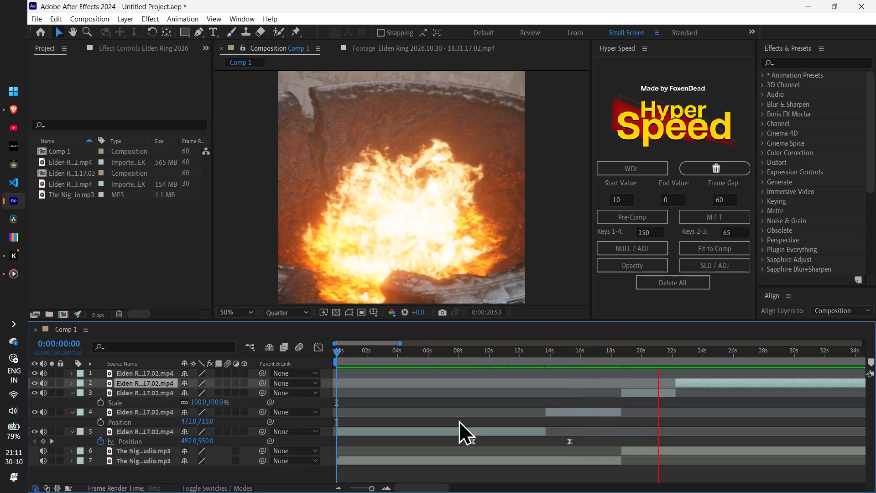
key("space")
key("space")
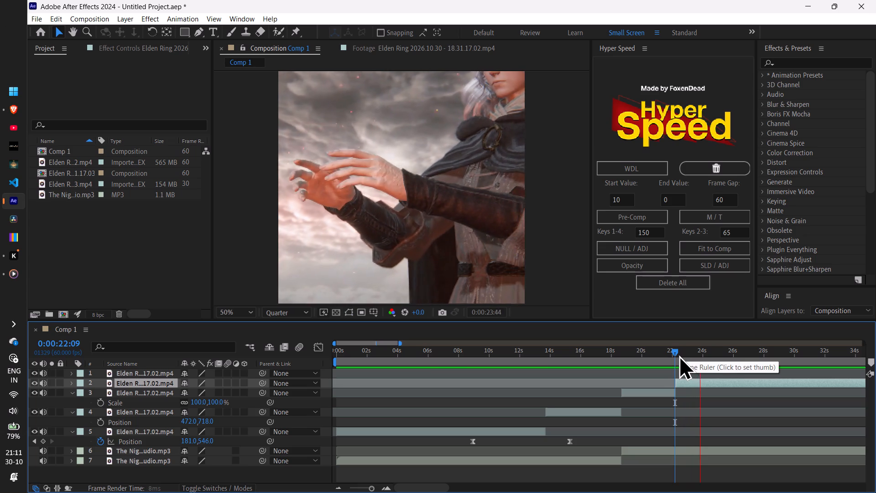
key("space")
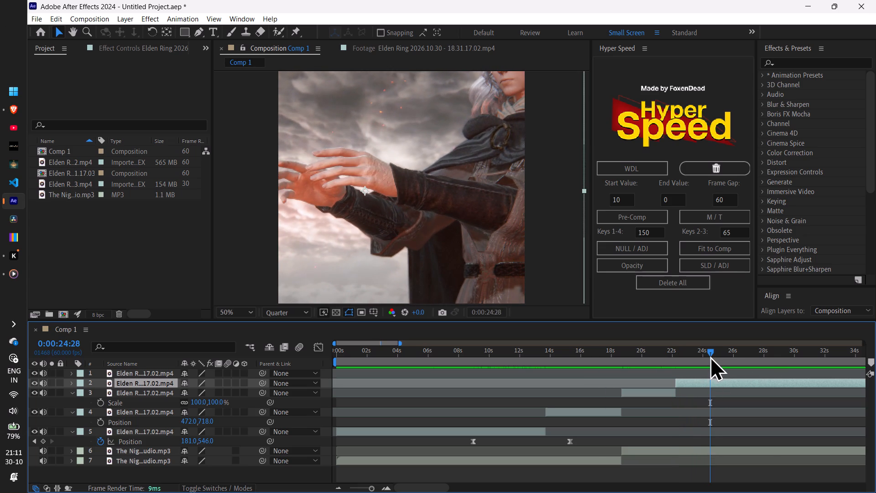
left_click_drag(710, 356, 737, 361)
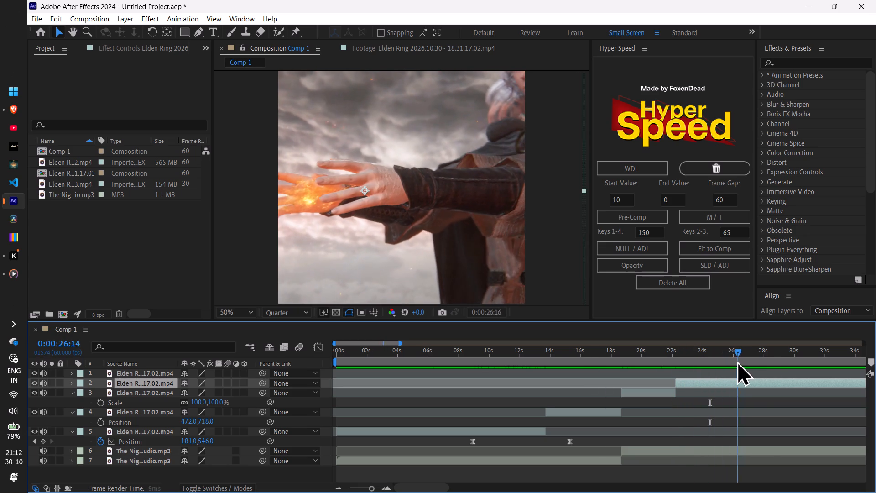
left_click_drag(737, 361, 803, 372)
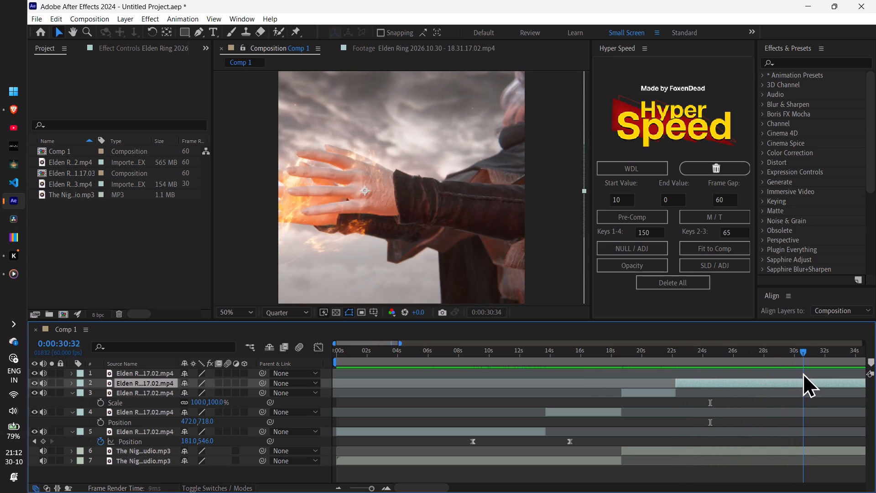
left_click_drag(803, 372, 801, 372)
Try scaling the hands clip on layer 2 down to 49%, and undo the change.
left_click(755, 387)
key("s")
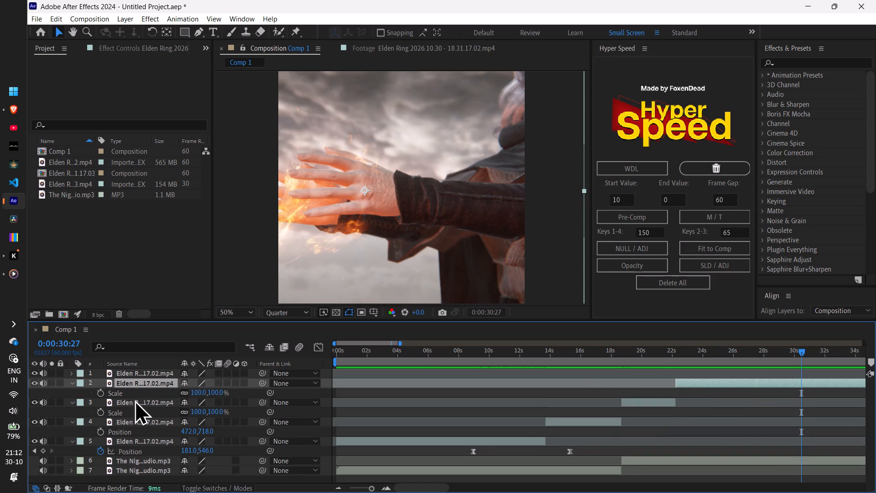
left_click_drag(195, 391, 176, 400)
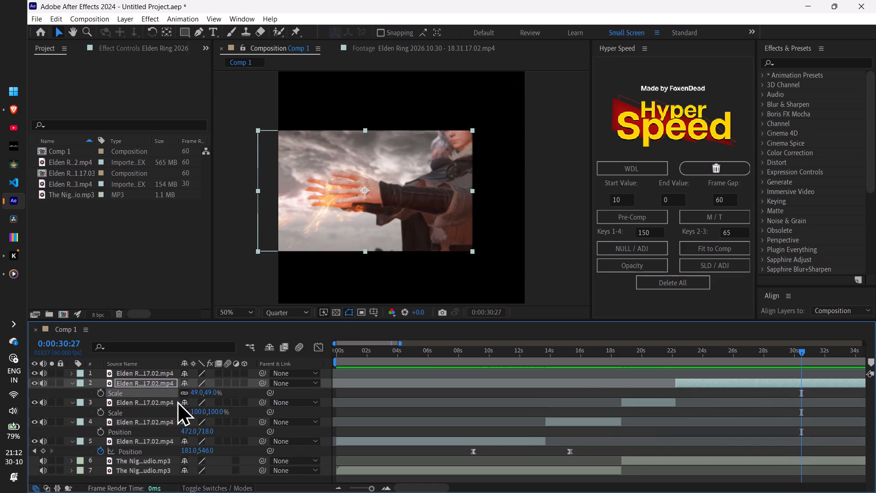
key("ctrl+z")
Split the hands clip on layer 2 at 0:00:26:09 and delete its earlier piece.
left_click_drag(798, 356, 682, 401)
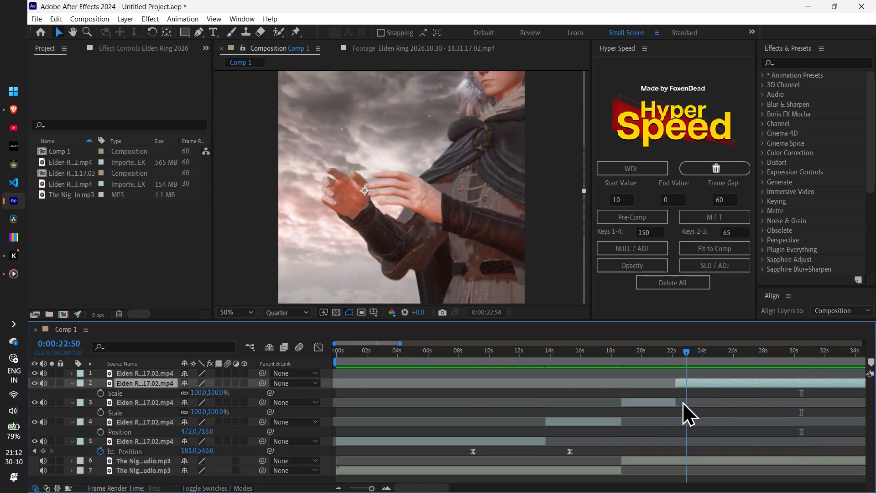
left_click_drag(682, 401, 853, 405)
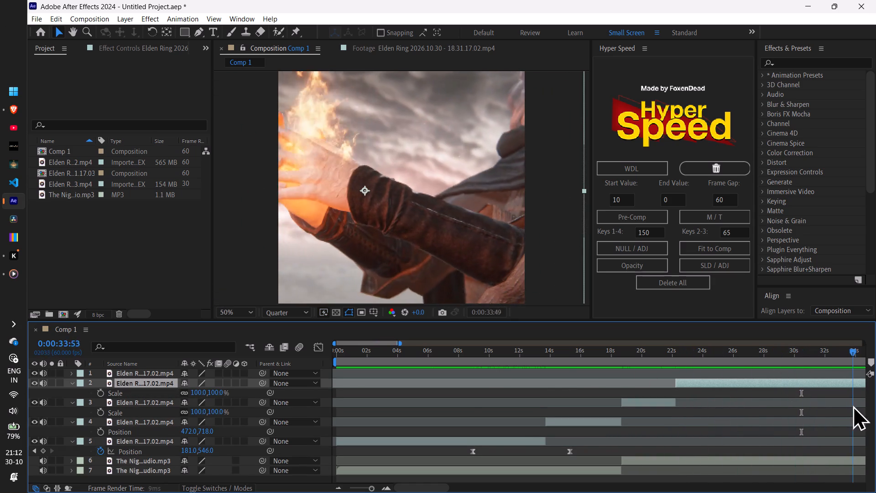
left_click_drag(853, 405, 678, 444)
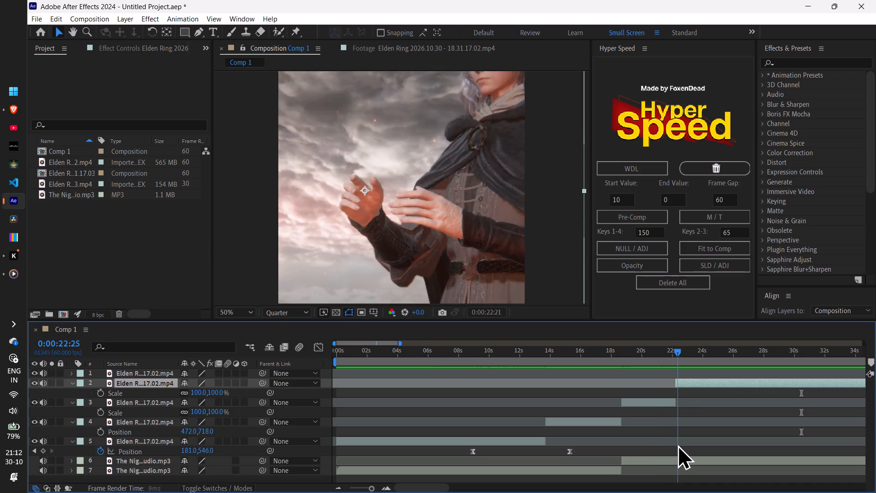
left_click_drag(678, 444, 720, 438)
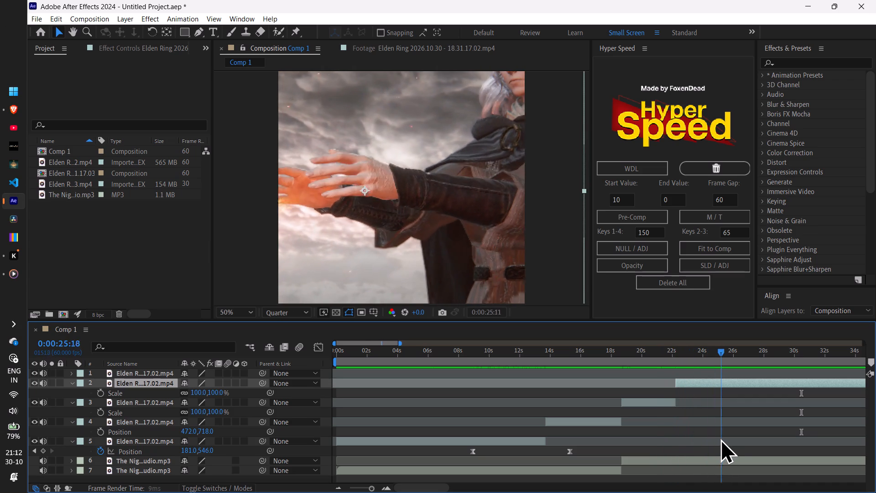
left_click_drag(720, 438, 700, 446)
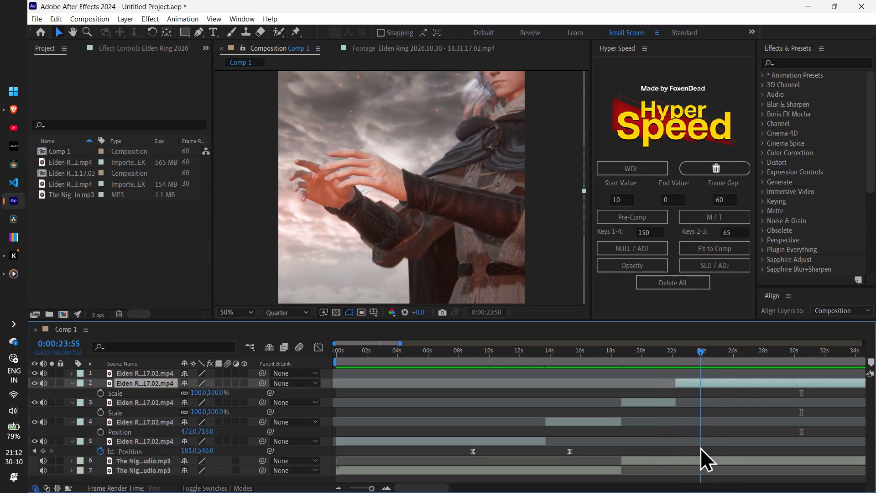
left_click_drag(700, 446, 697, 446)
left_click_drag(698, 360, 709, 368)
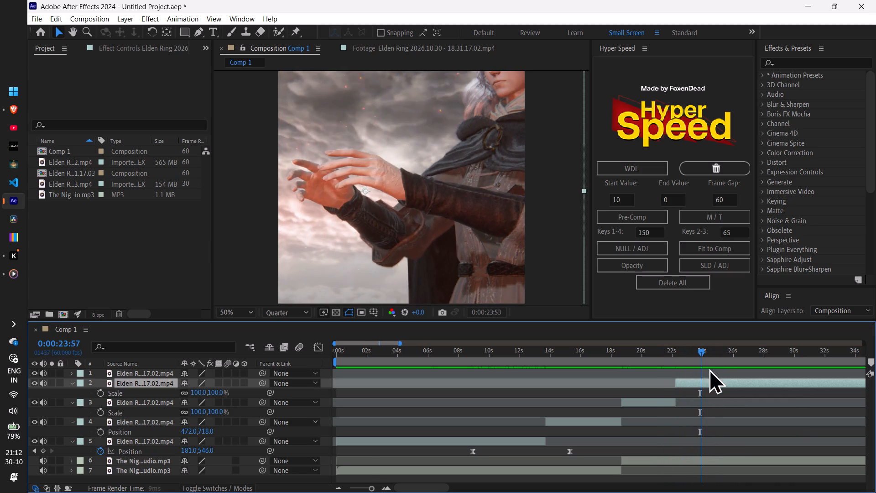
left_click_drag(709, 368, 725, 394)
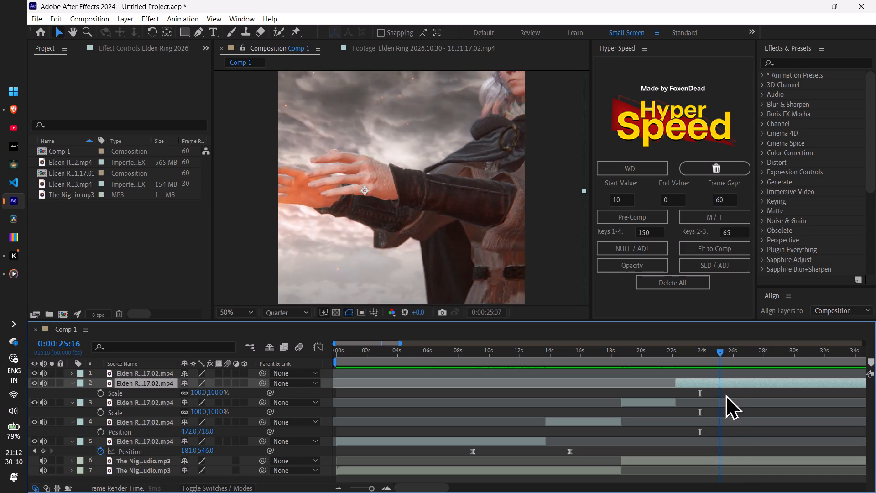
left_click_drag(725, 394, 735, 393)
left_click(734, 386)
key("ctrl+shift+d")
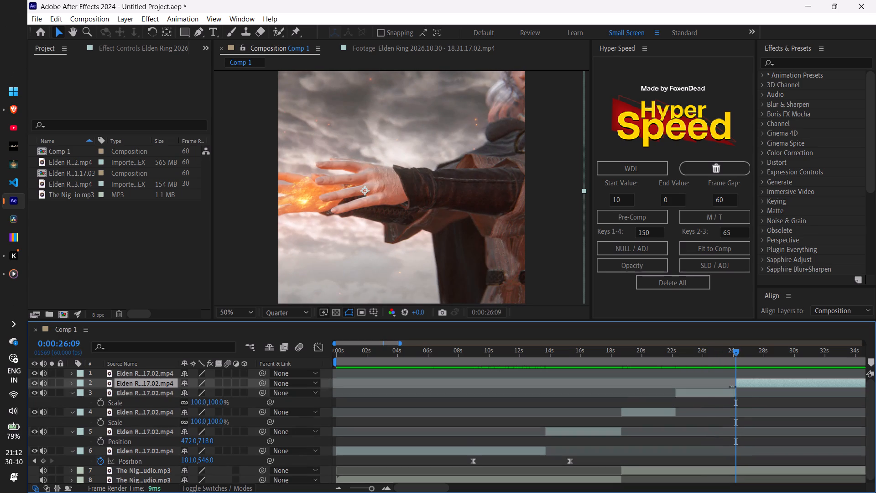
left_click(720, 395)
key("Delete")
Move the remaining hands clip on layer 2 earlier to start at the fire clip's end, about 22 s.
left_click_drag(746, 386, 744, 386)
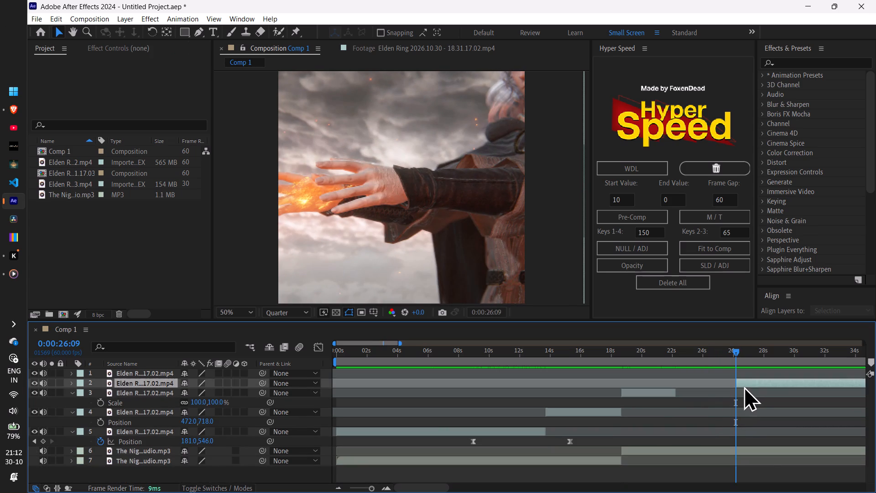
left_click_drag(744, 386, 694, 406)
Preview the cut from the fire clip into the hands clip and split the hands clip at 0:00:24:02.
left_click_drag(733, 353, 701, 371)
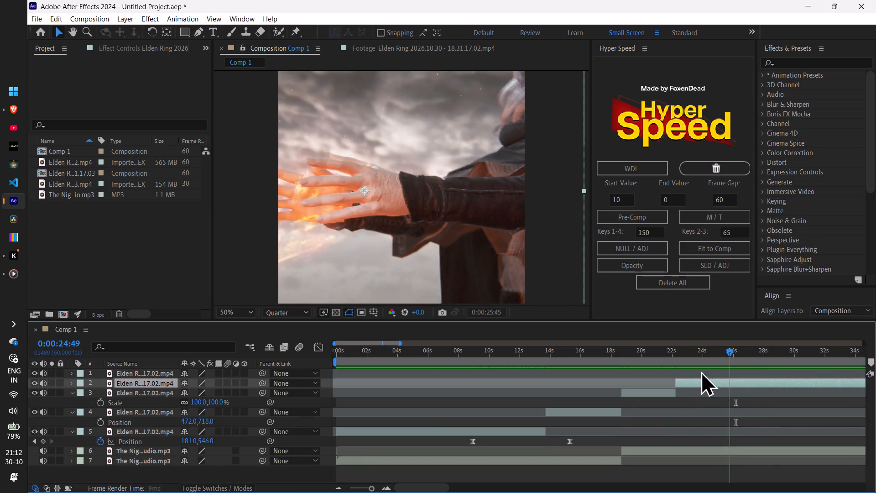
left_click_drag(701, 371, 672, 386)
key("space")
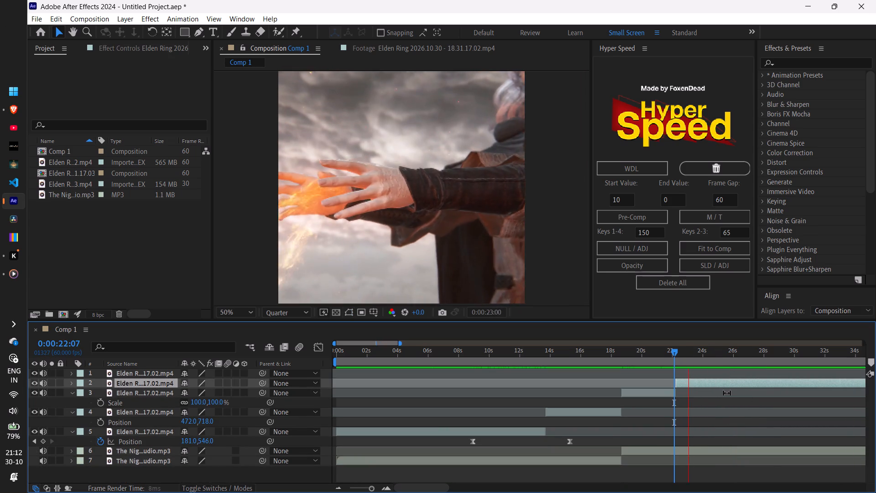
key("space")
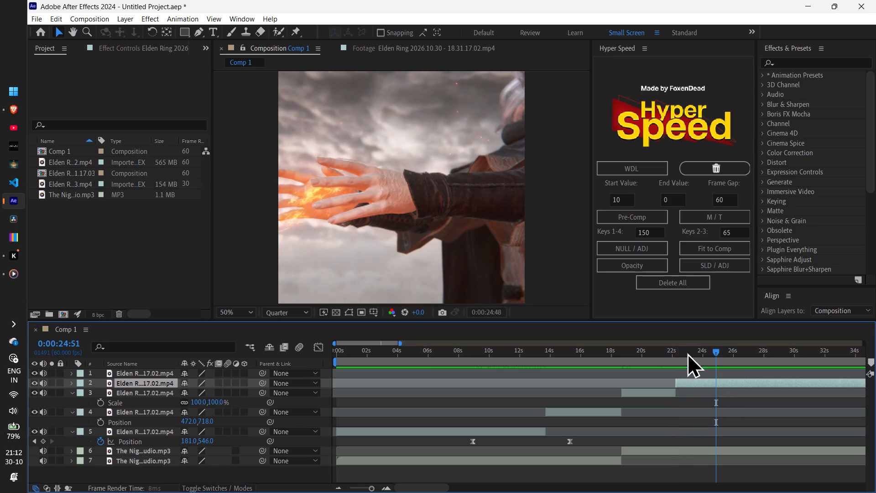
left_click_drag(716, 354, 704, 372)
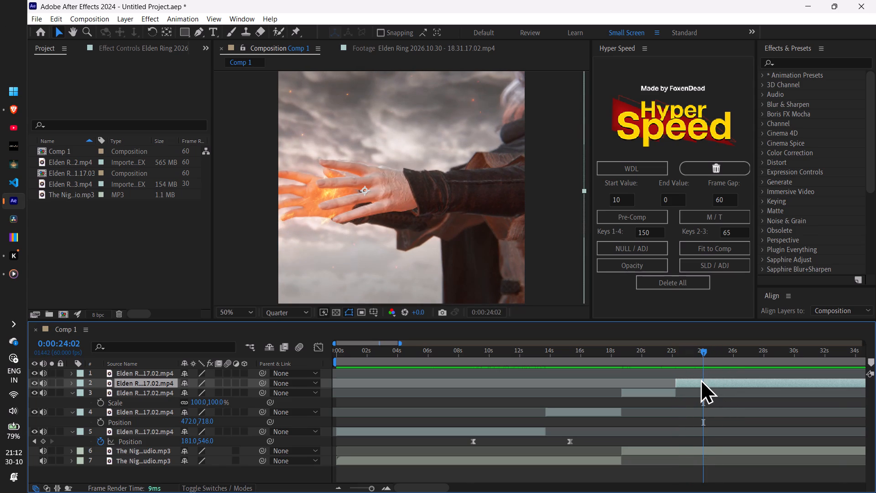
left_click(700, 378)
key("ctrl+shift+d")
Split the later hands piece on layer 2 at 0:00:27:14 and delete the section between 0:00:24:02 and that cut.
left_click_drag(704, 356, 713, 372)
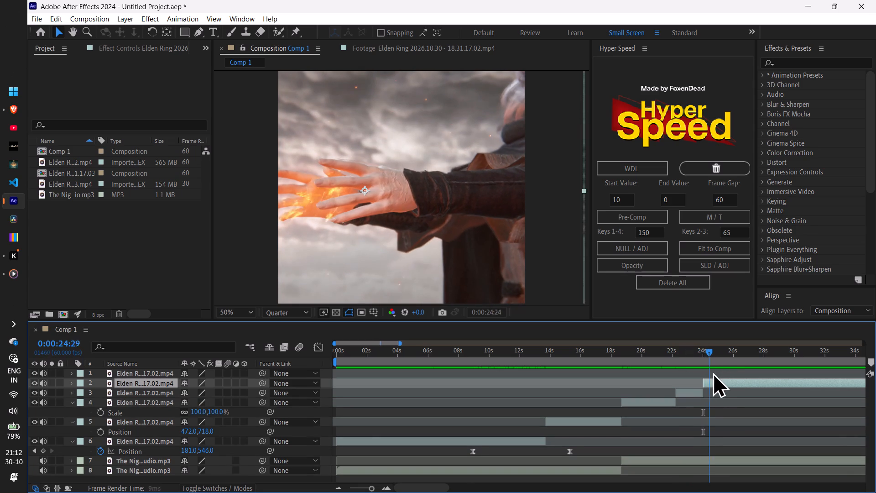
left_click_drag(713, 372, 776, 387)
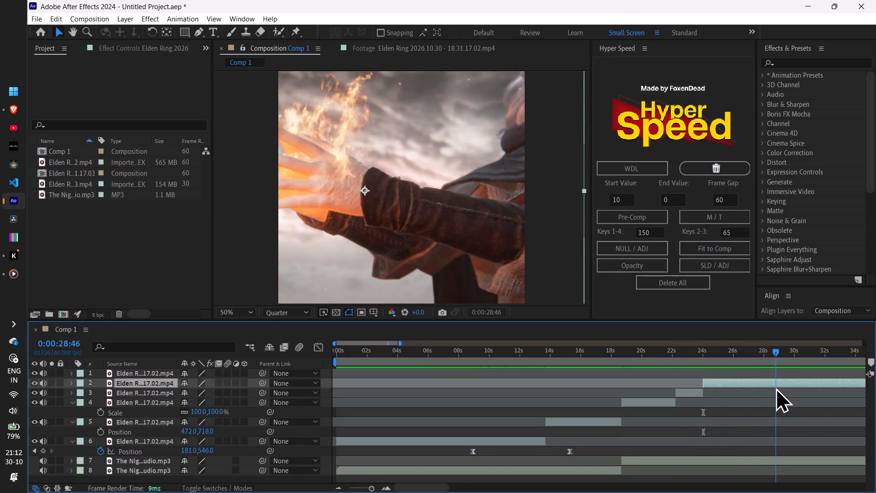
left_click_drag(776, 387, 796, 392)
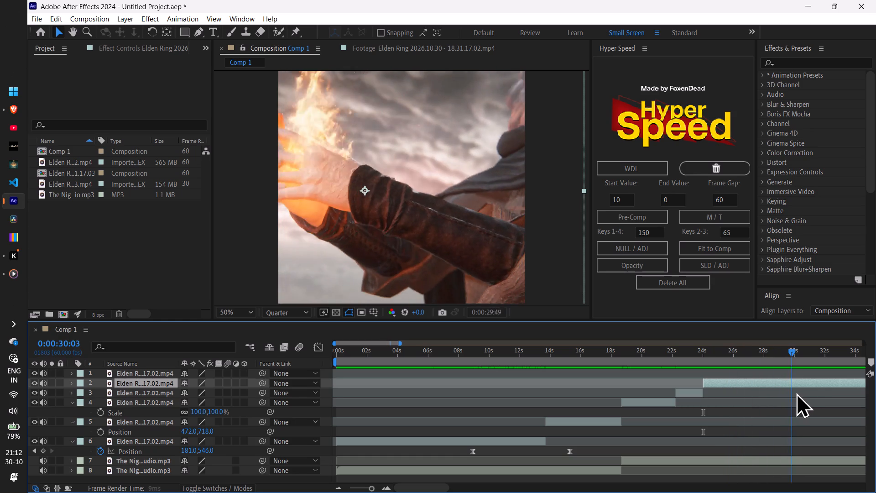
left_click_drag(796, 392, 753, 404)
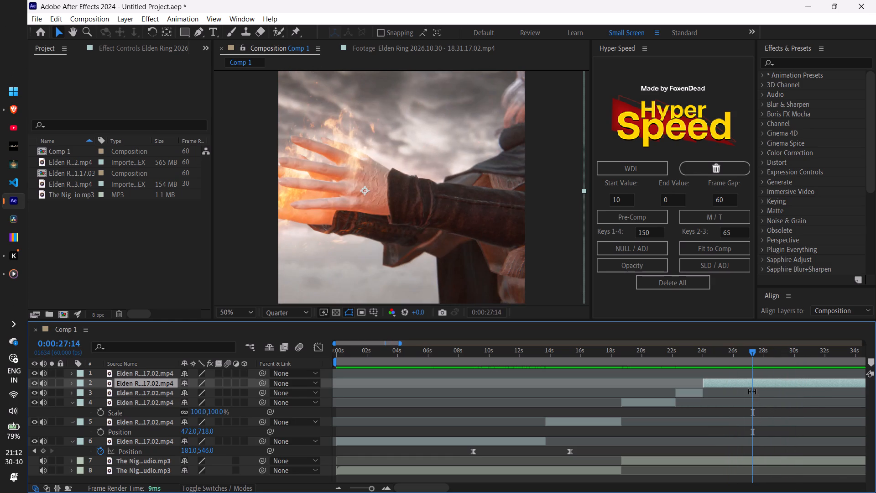
left_click(749, 386)
key("ctrl+shift+d")
left_click(746, 394)
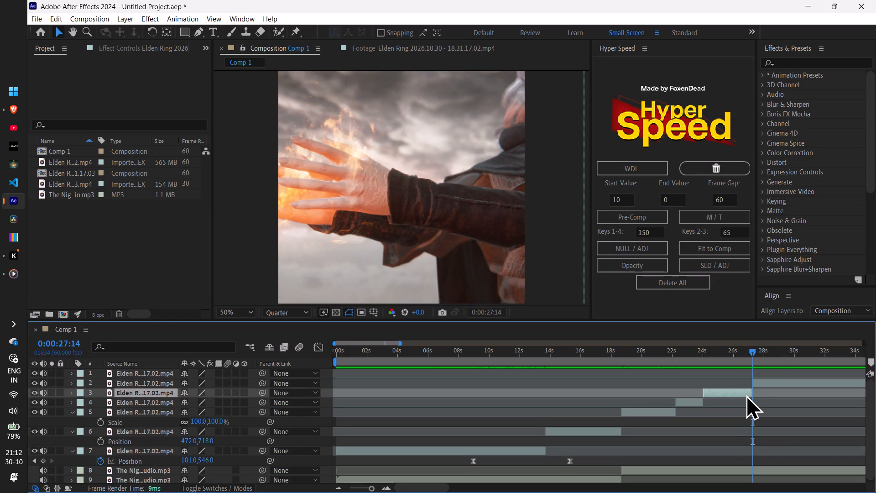
key("Delete")
Move the last hands clip on layer 2 earlier to start where the short hands clip ends, about 24 s.
left_click_drag(775, 381, 732, 405)
left_click_drag(752, 356, 703, 383)
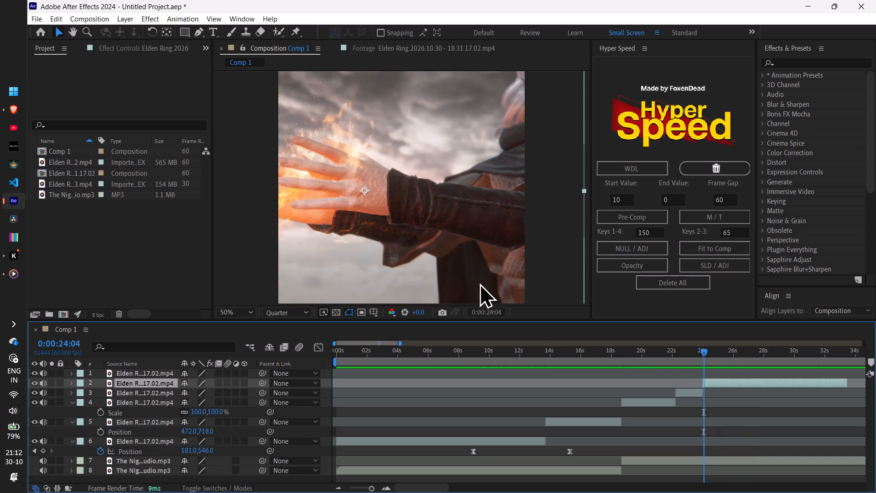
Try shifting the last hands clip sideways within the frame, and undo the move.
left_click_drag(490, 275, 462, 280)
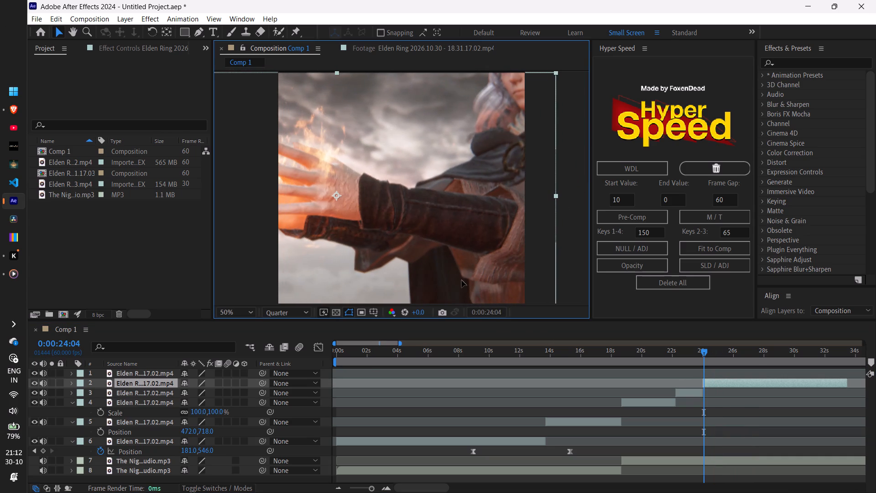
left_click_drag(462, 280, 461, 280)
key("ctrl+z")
Preview the edit from 0:00:23:30 through the end of the last hands clip.
left_click_drag(704, 354, 695, 367)
key("space")
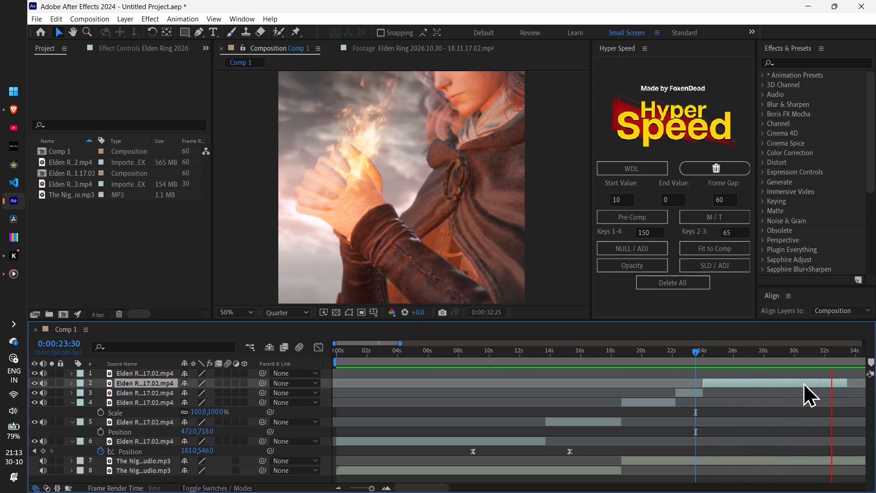
key("space")
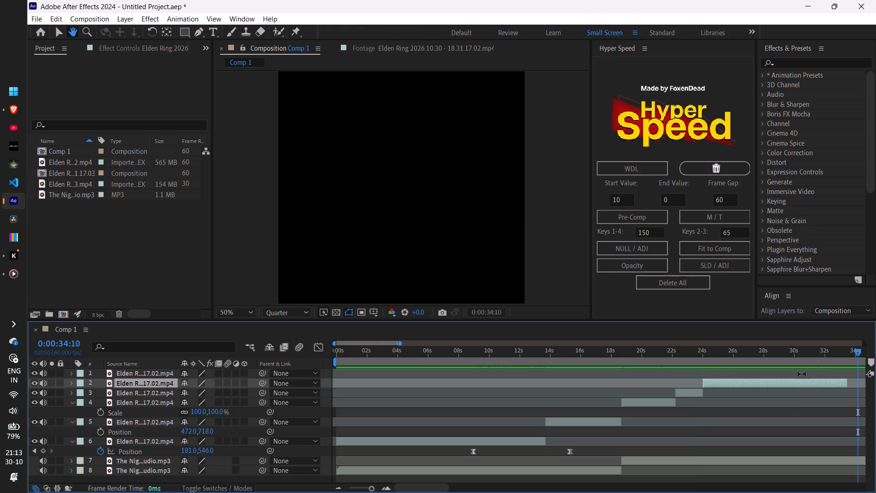
Move the burning Melina clip on layer 1 earlier to start at the layer 2 clip's end, about 33.5 s.
left_click_drag(856, 351, 759, 398)
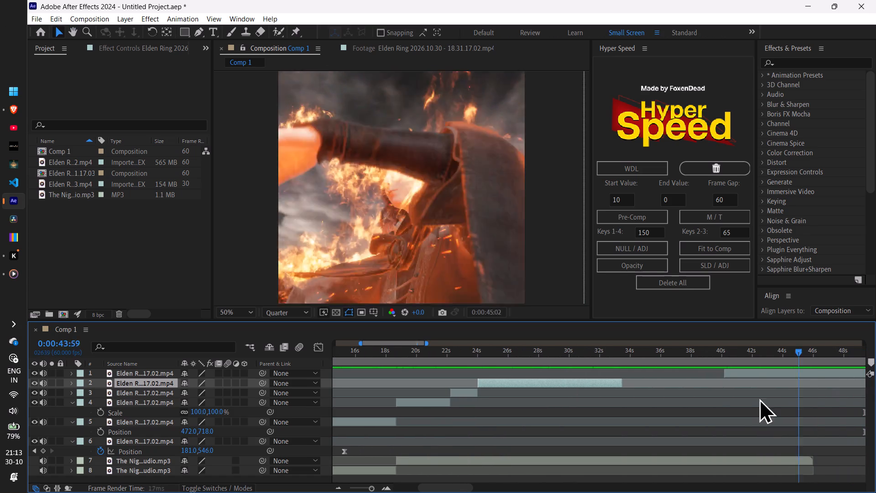
left_click_drag(759, 398, 723, 400)
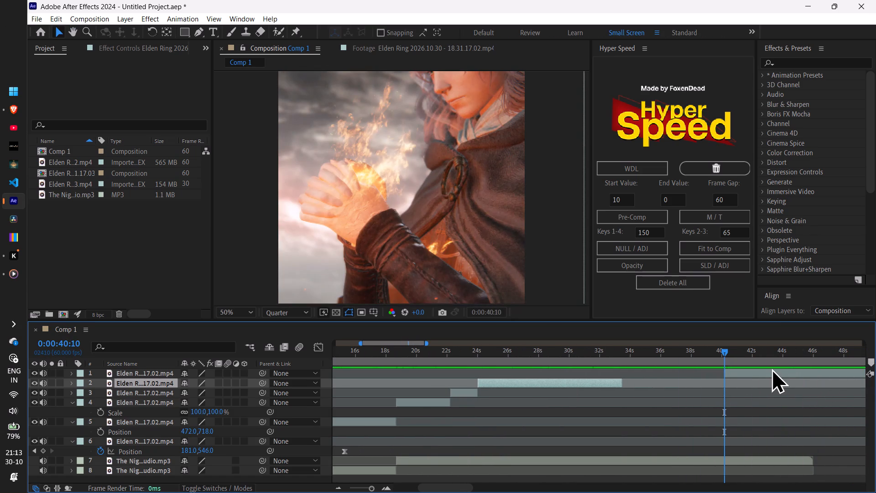
left_click_drag(767, 371, 672, 402)
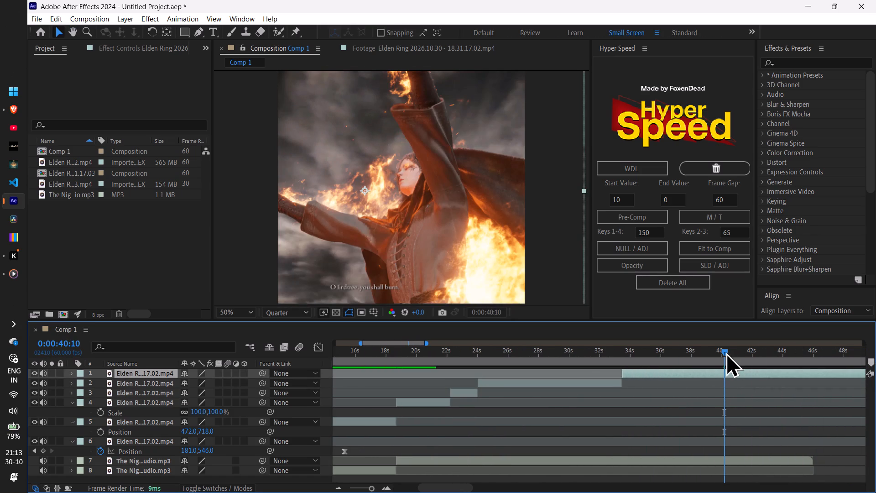
Preview the edit from 0:00:20:02 into the last hands clip, and scrub back over the hands and fire clips to check their pacing.
left_click_drag(726, 352, 418, 469)
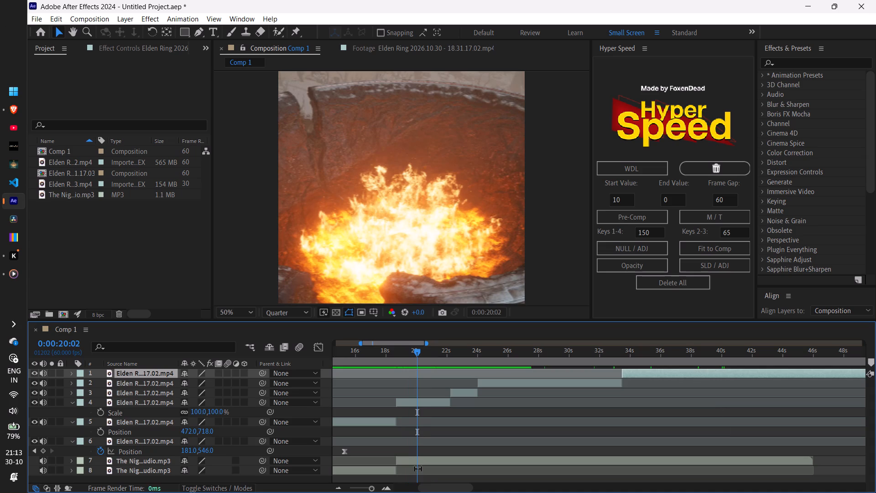
key("space")
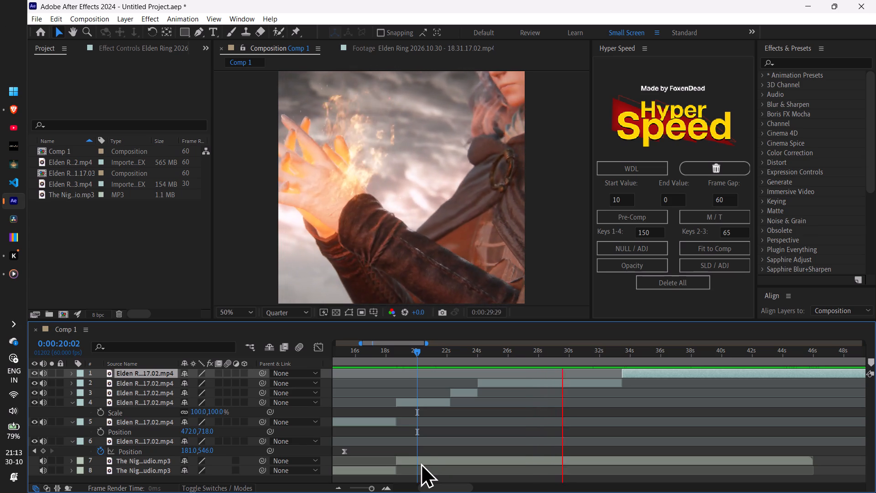
key("space")
left_click_drag(567, 349, 479, 386)
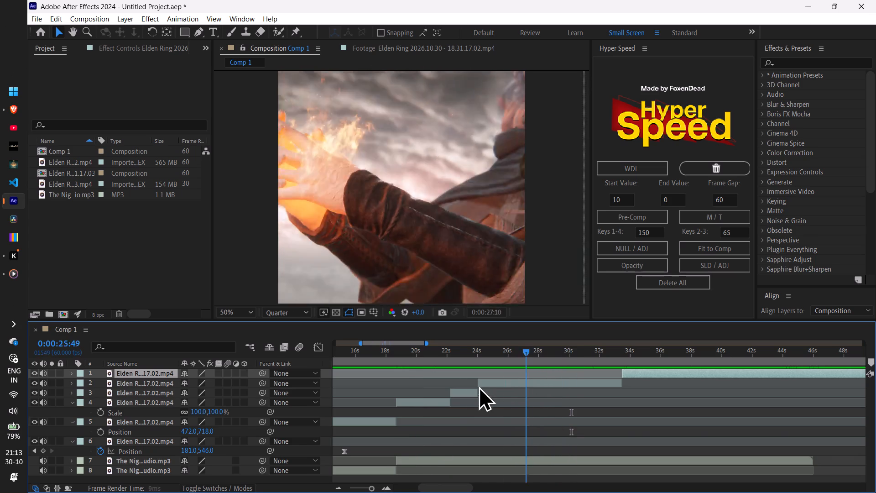
left_click_drag(479, 386, 481, 399)
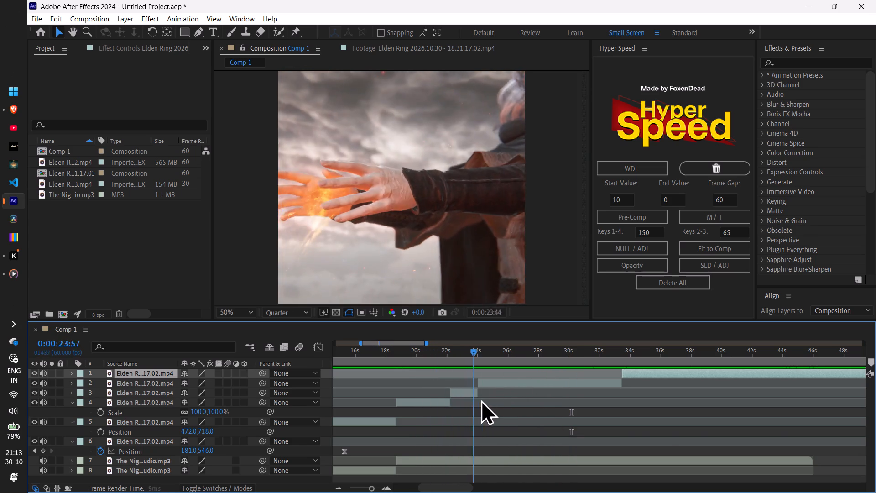
left_click_drag(481, 399, 459, 410)
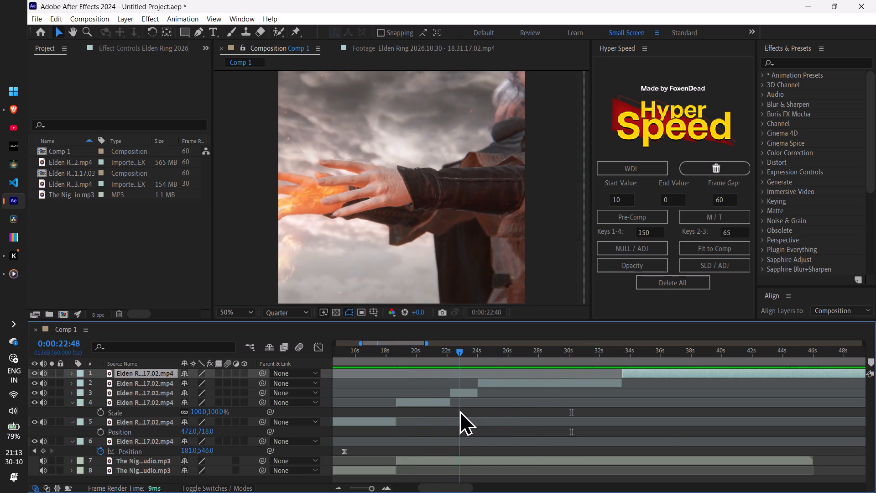
left_click_drag(459, 410, 454, 410)
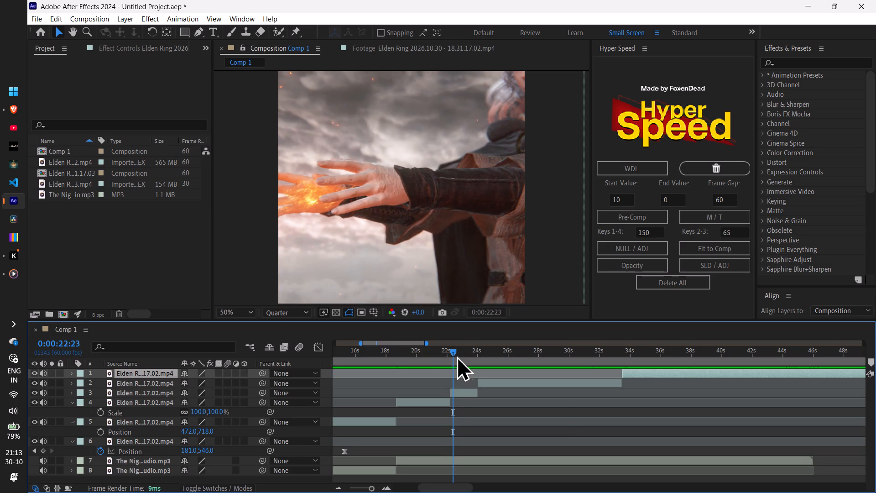
left_click_drag(454, 355, 404, 378)
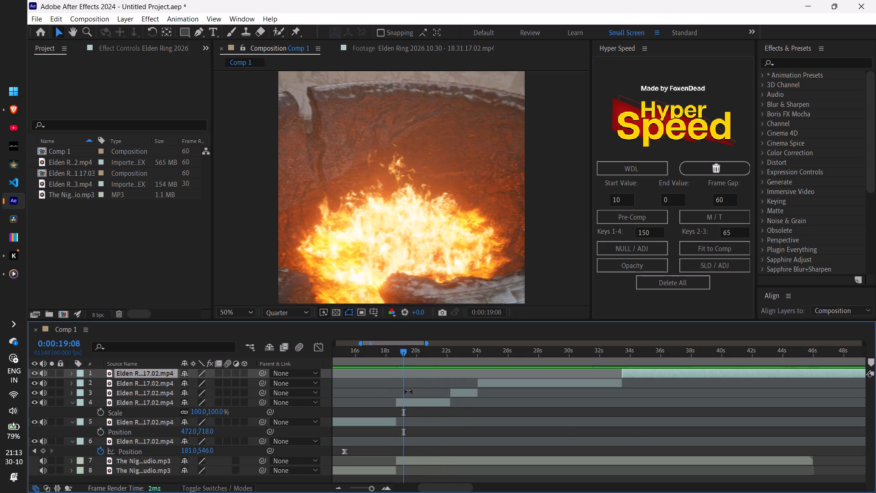
left_click_drag(402, 354, 389, 371)
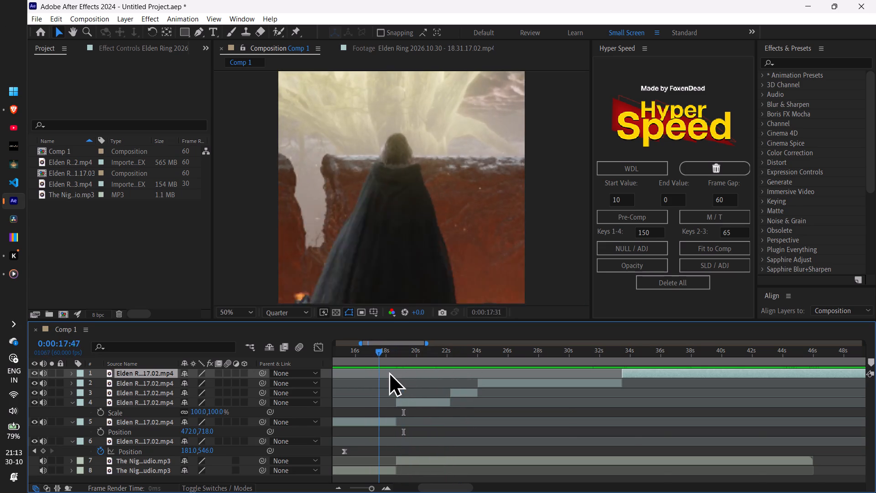
left_click_drag(389, 371, 408, 372)
Trim the end of the fire clip on layer 4 back to about 20.4 s.
left_click(443, 402)
left_click_drag(448, 401, 417, 420)
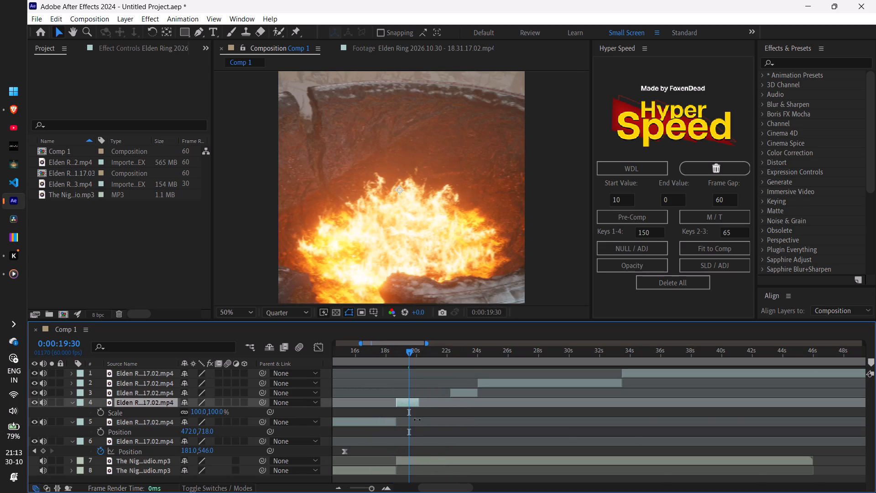
left_click_drag(417, 420, 420, 420)
Scrub between about 13 s and 21 s to check the cloaked-figure clip and the shortened fire clip.
left_click_drag(406, 355, 345, 386)
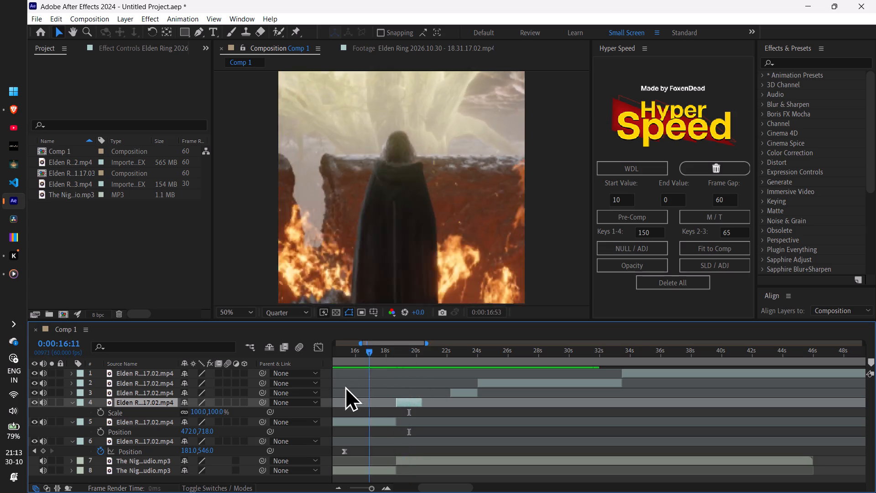
left_click_drag(345, 386, 542, 409)
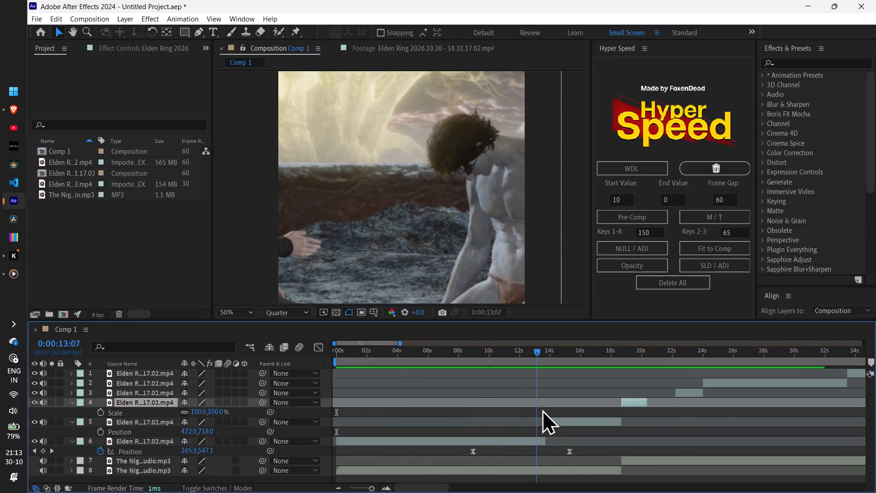
left_click_drag(542, 409, 592, 405)
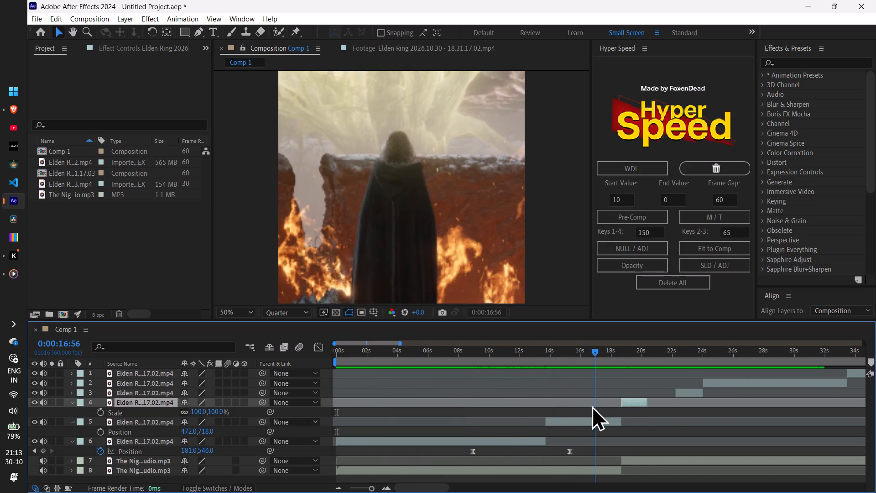
left_click_drag(592, 405, 576, 417)
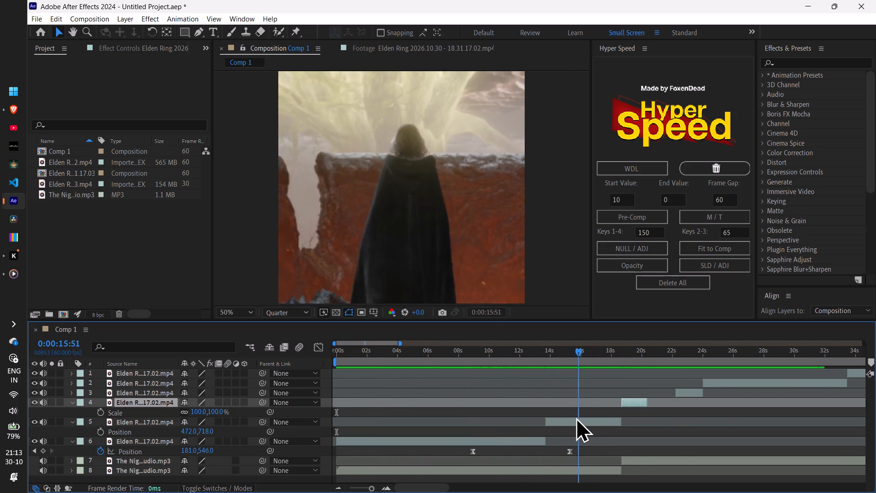
left_click_drag(576, 417, 628, 411)
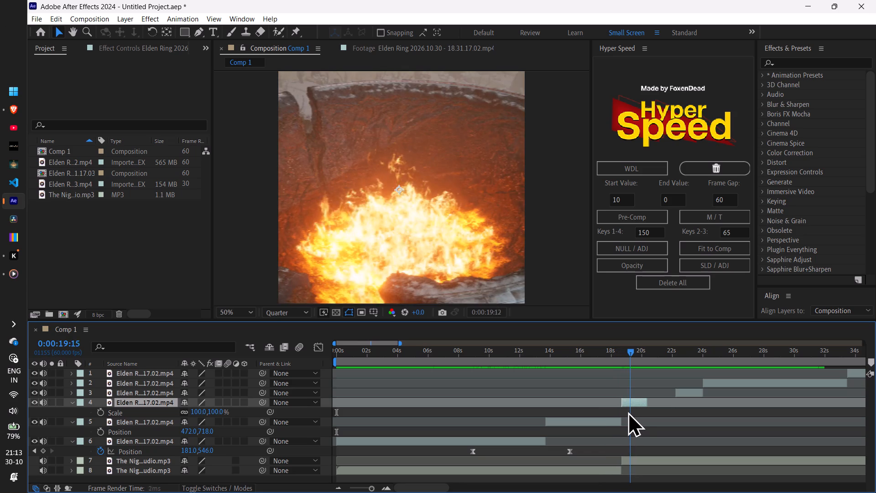
left_click_drag(628, 411, 654, 411)
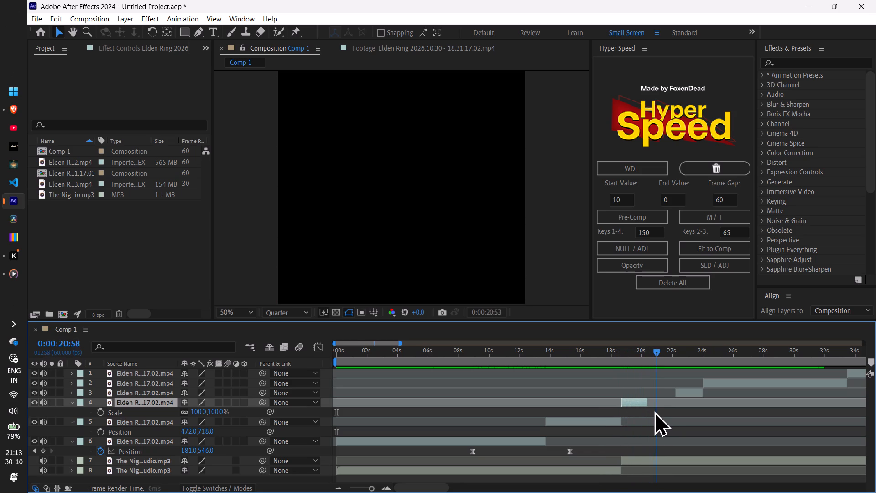
left_click_drag(654, 411, 628, 418)
Move the short hands clip on layer 3 earlier to start at the fire clip's end, about 20.4 s, and preview the cut.
left_click(666, 395)
left_click_drag(684, 392, 662, 399)
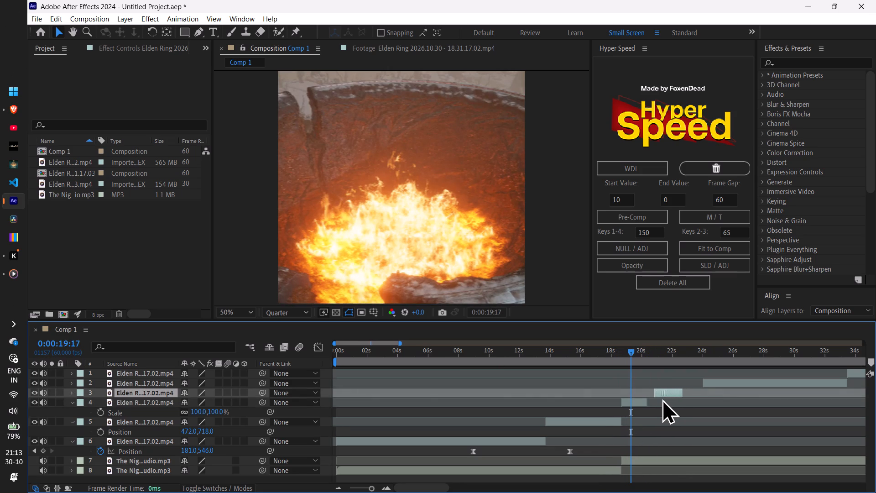
left_click_drag(662, 399, 652, 402)
key("space")
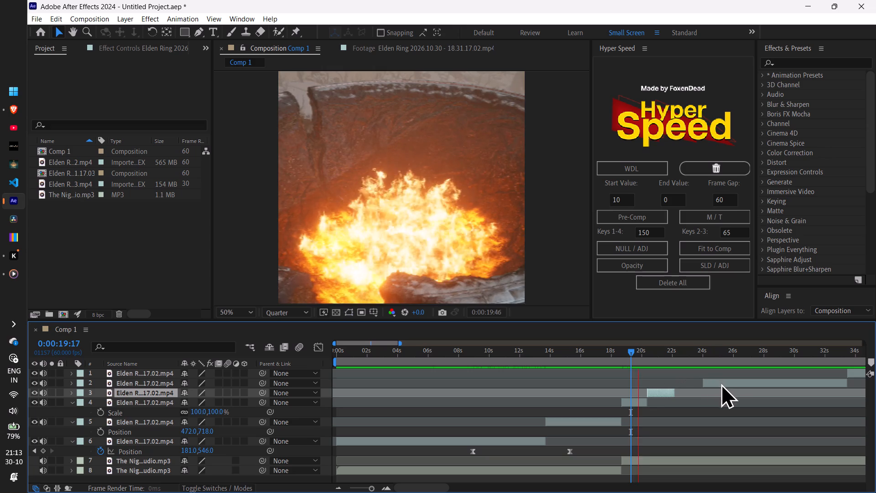
key("space")
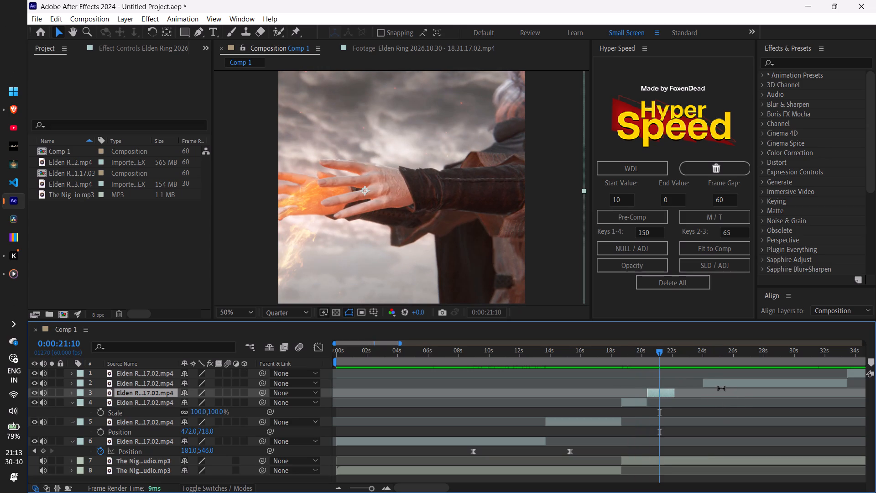
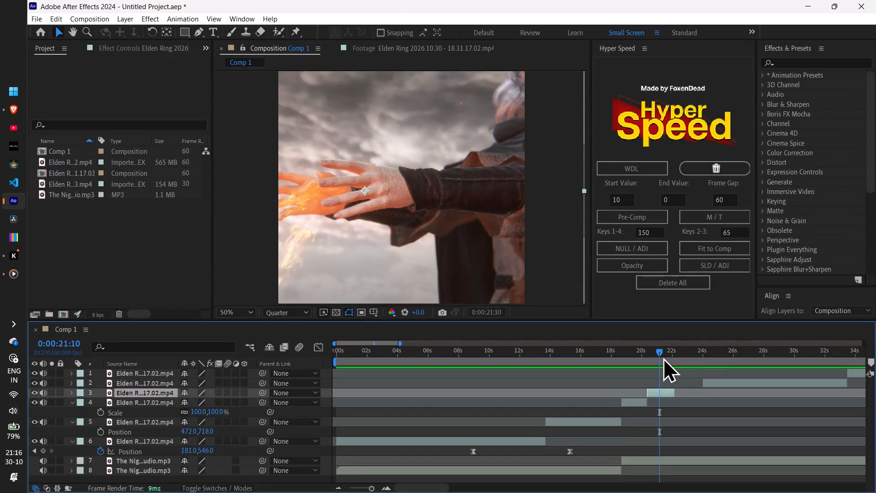
Preview the cut from 0:00:18:23 and move the layer 2 hands clip earlier to start at layer 3's end, about 22.1 s.
left_click_drag(658, 359, 617, 391)
key("space")
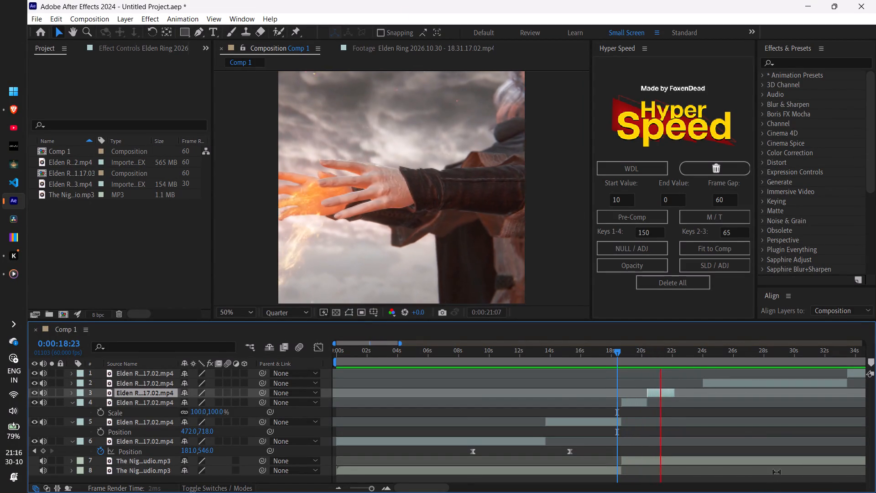
key("space")
left_click_drag(741, 382, 720, 393)
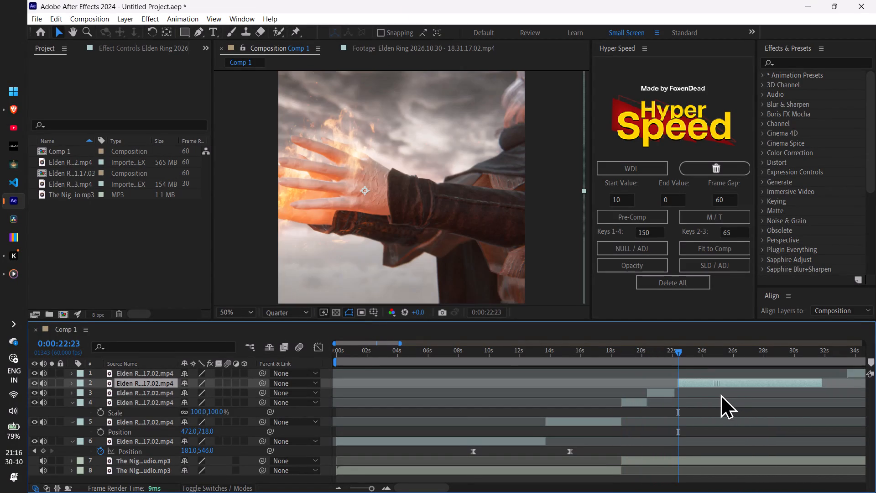
left_click_drag(720, 393, 709, 407)
Preview the moved hands clip from 0:00:19:30 and split layer 2 at 0:00:23:37.
left_click_drag(677, 356, 673, 361)
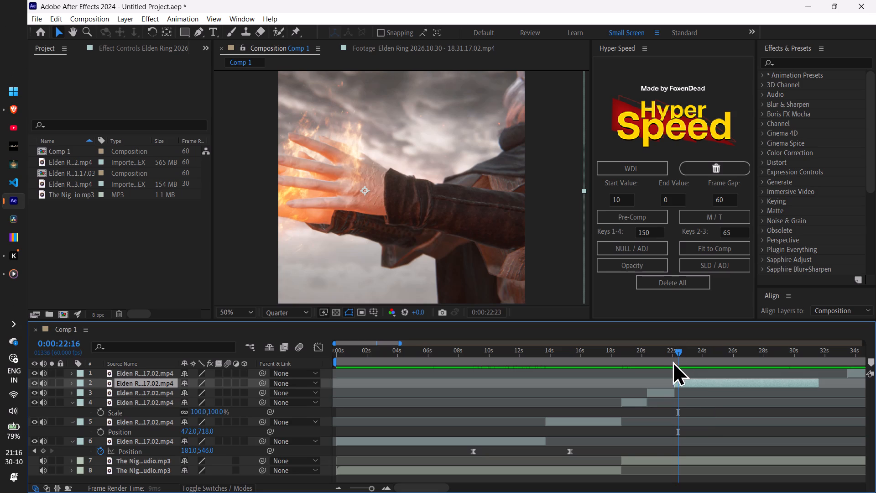
left_click_drag(673, 361, 634, 397)
key("space")
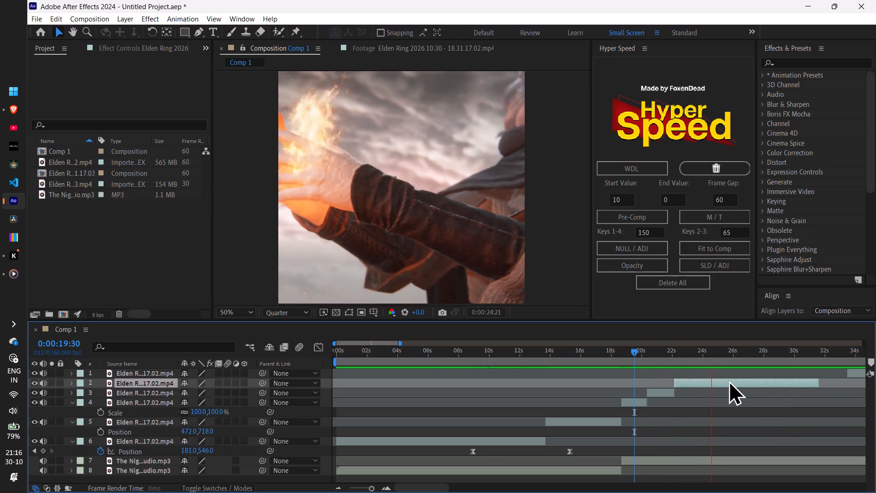
key("space")
left_click_drag(713, 353, 700, 373)
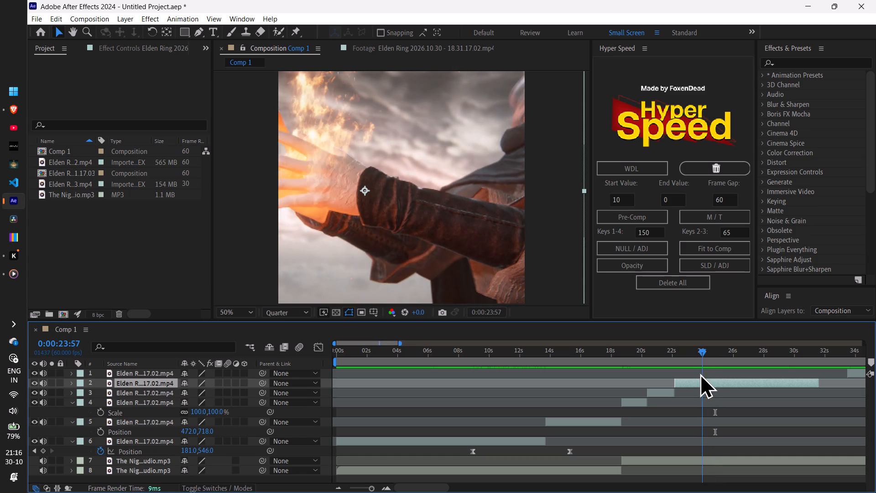
left_click_drag(700, 373, 695, 379)
left_click(696, 379)
key("ctrl+shift+d")
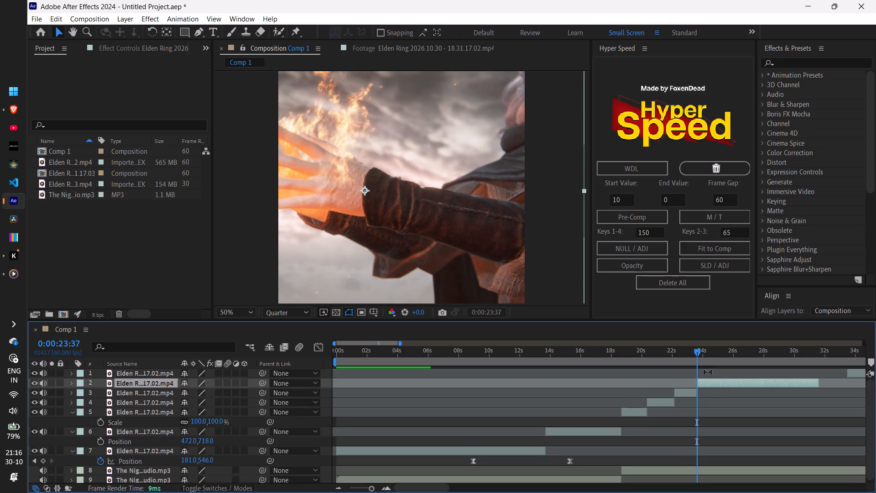
Shift the new layer 2 clip leftward in the frame at 0:00:25:13 to bring in more of the cloaked figure.
left_click_drag(699, 352, 724, 378)
left_click_drag(466, 262, 449, 262)
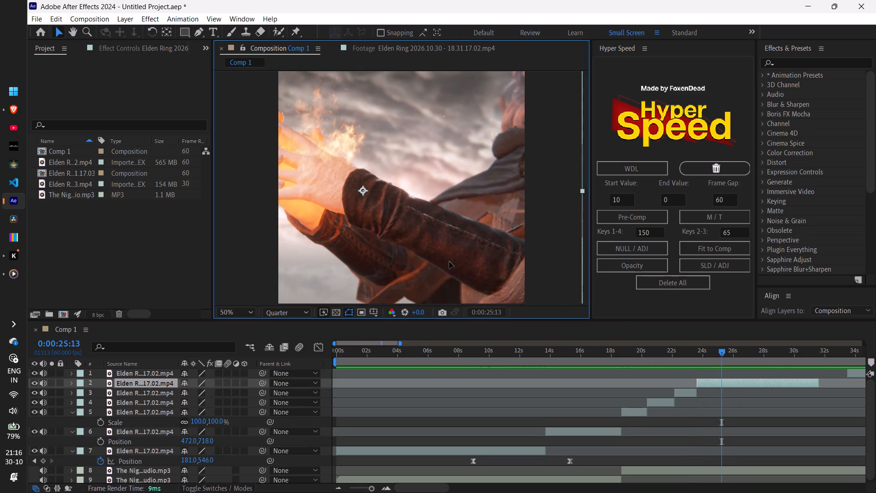
left_click_drag(449, 262, 410, 265)
Check the repositioned clip's playback, split layer 2 at 0:00:27:06 and delete the earlier piece.
left_click_drag(722, 353, 764, 371)
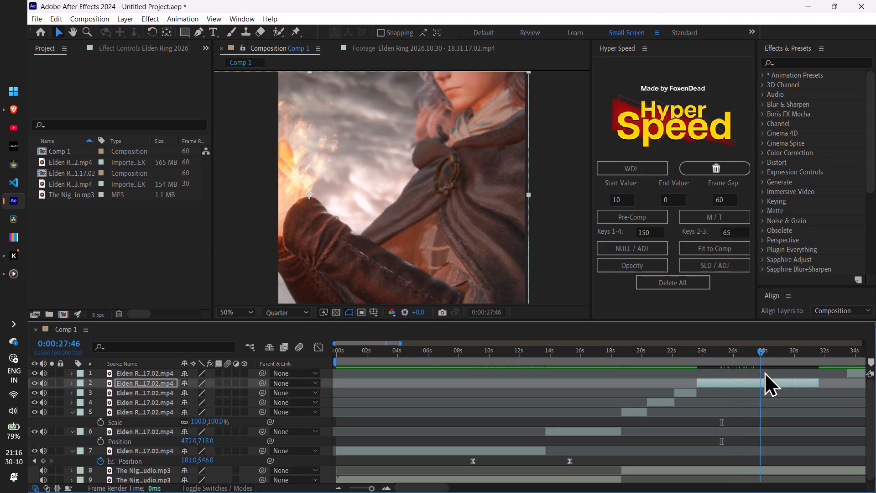
left_click_drag(764, 371, 743, 405)
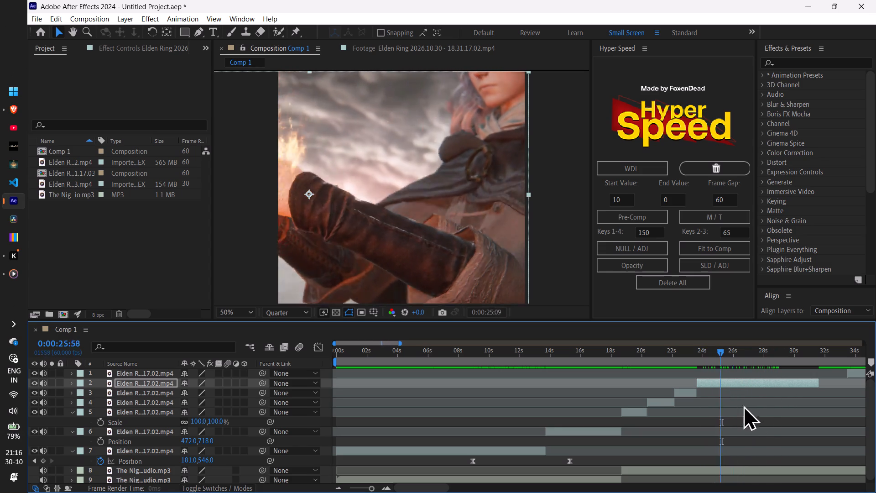
left_click_drag(743, 405, 699, 430)
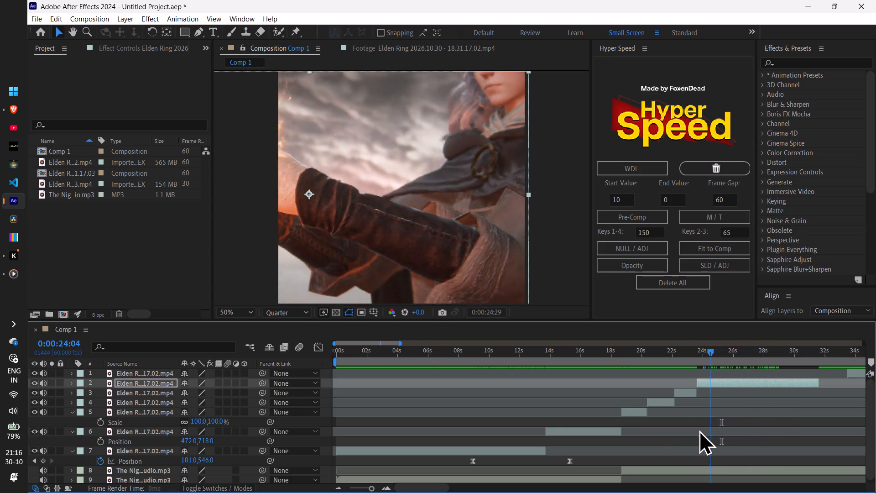
left_click_drag(699, 430, 671, 442)
key("space")
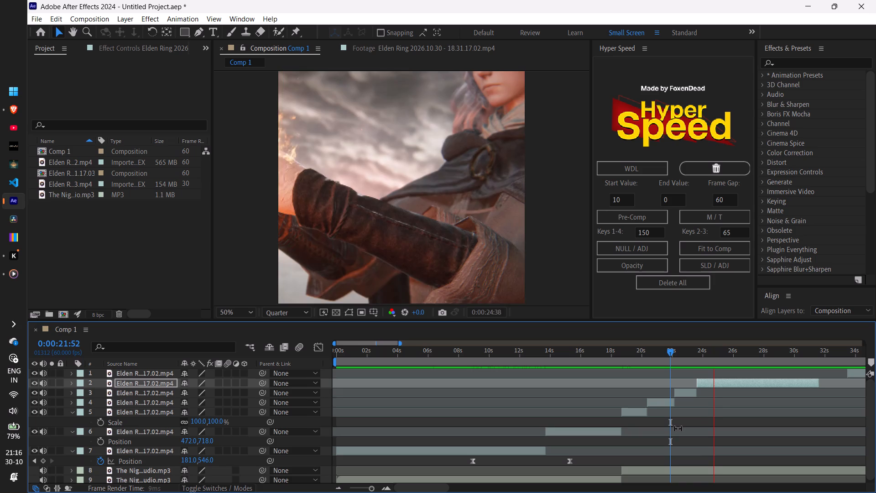
key("space")
key("ctrl+shift+d")
left_click(742, 392)
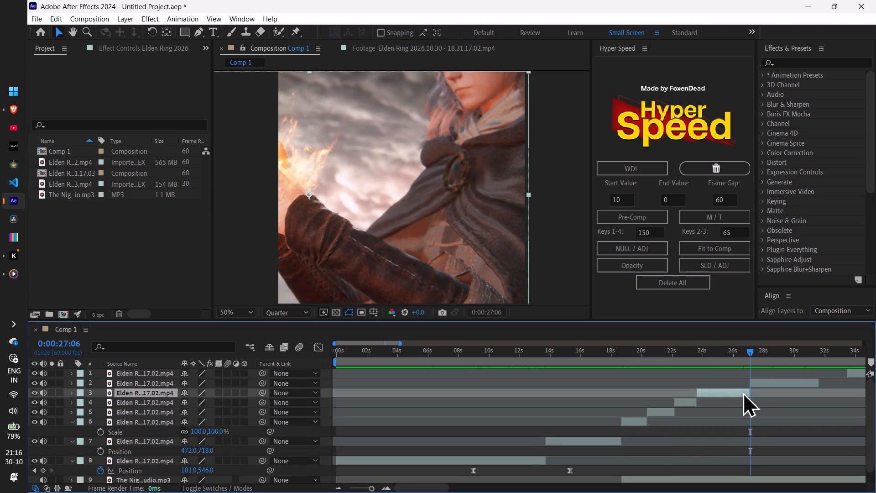
key("Delete")
Move the remaining layer 2 piece earlier to start at layer 3's end, about 23.6 s, and preview from 0:00:16:35.
left_click_drag(778, 382, 734, 409)
left_click_drag(752, 354, 594, 445)
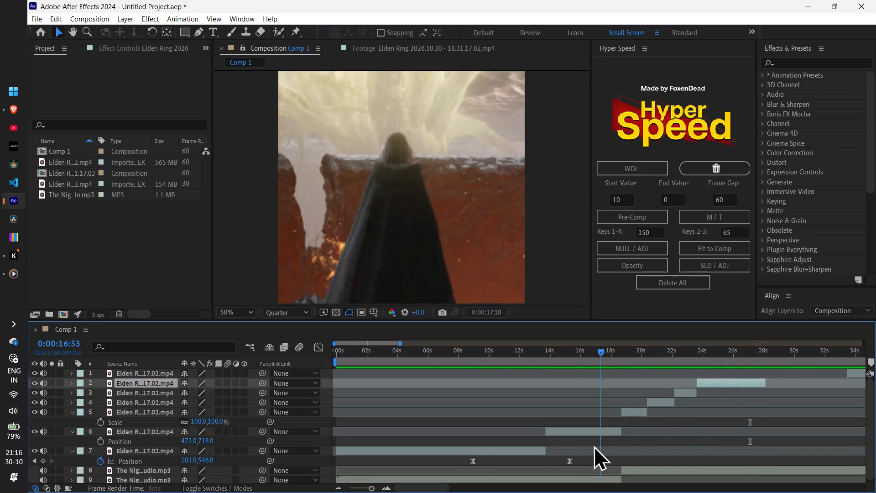
left_click_drag(594, 445, 593, 450)
key("space")
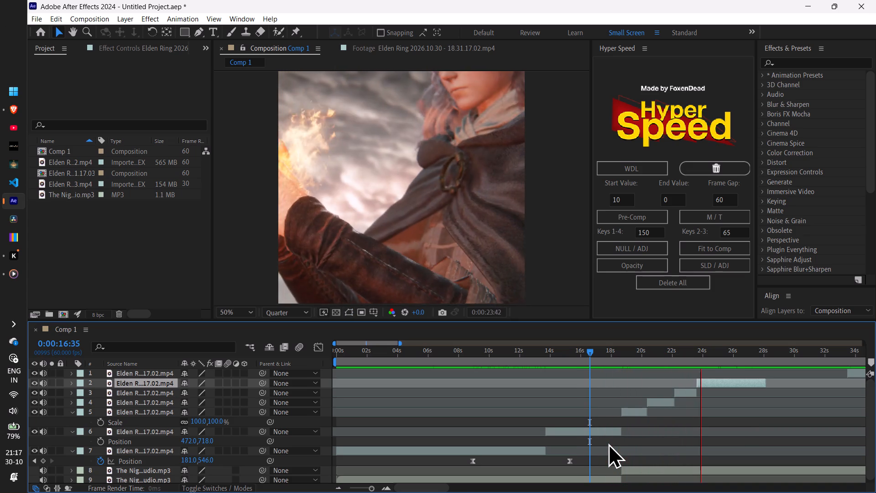
key("space")
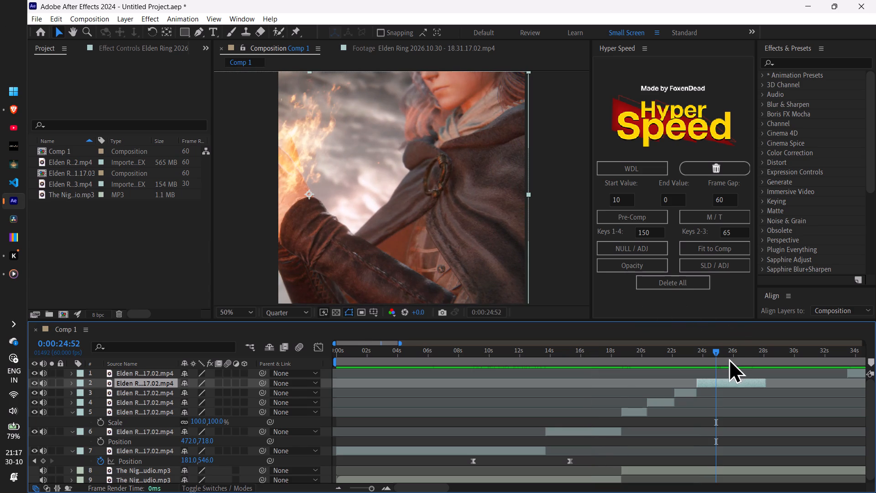
Reposition the layer 4 hands clip rightward and slightly up at 0:00:20:56 so both hands sit fully inside the frame.
left_click_drag(717, 359, 656, 401)
left_click(657, 401)
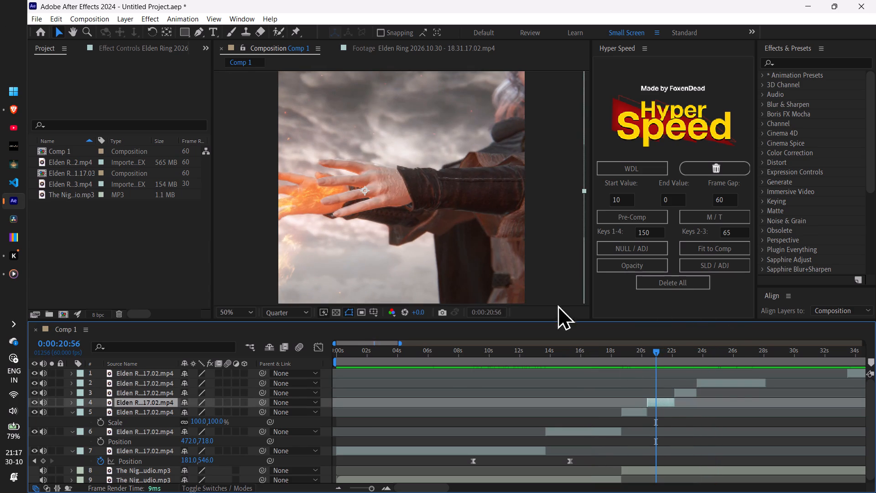
left_click_drag(468, 256, 521, 257)
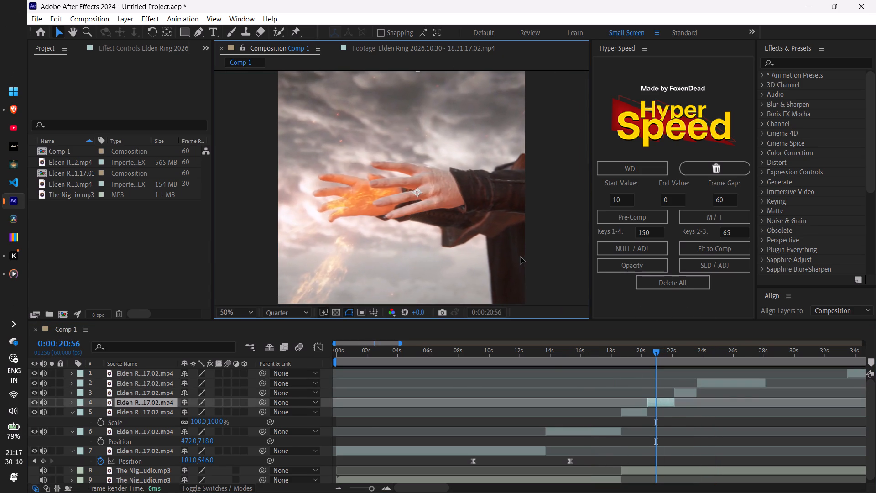
left_click_drag(521, 257, 511, 253)
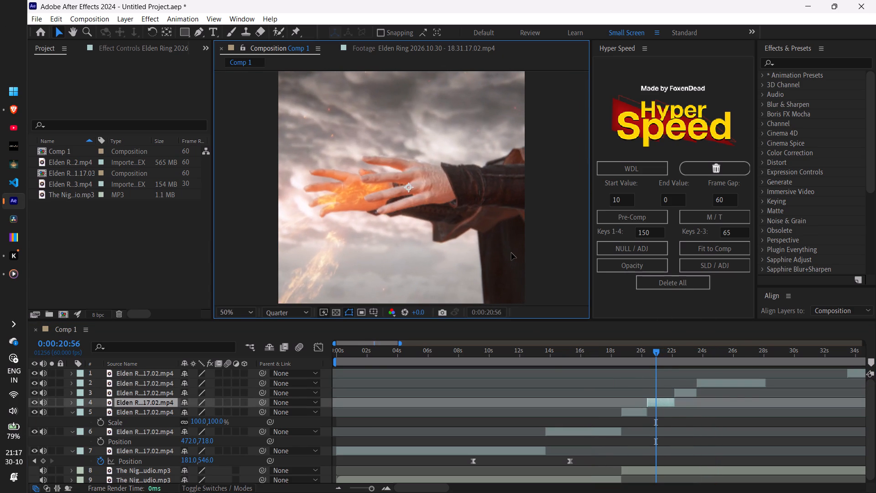
left_click_drag(511, 253, 513, 253)
Shift the layer 3 burning-hands clip rightward at 0:00:22:34 so the fingers sit fully inside the frame.
left_click_drag(661, 352, 682, 392)
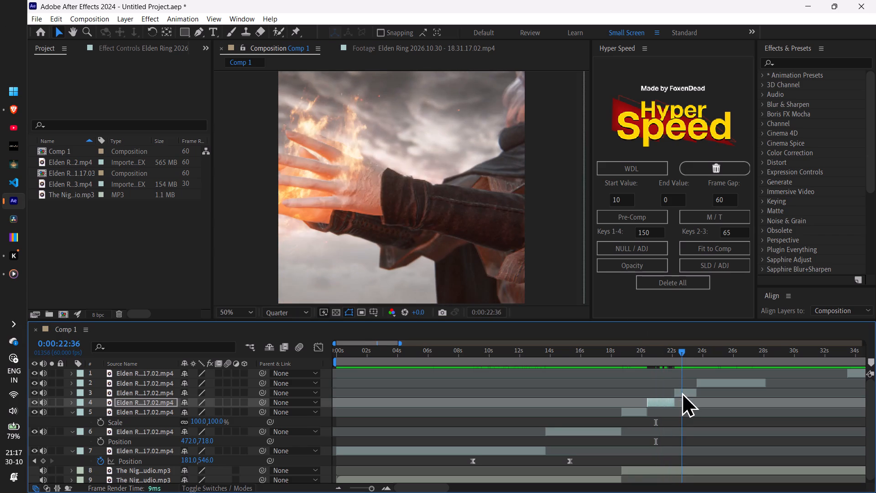
left_click_drag(682, 392, 680, 392)
left_click_drag(467, 261, 537, 260)
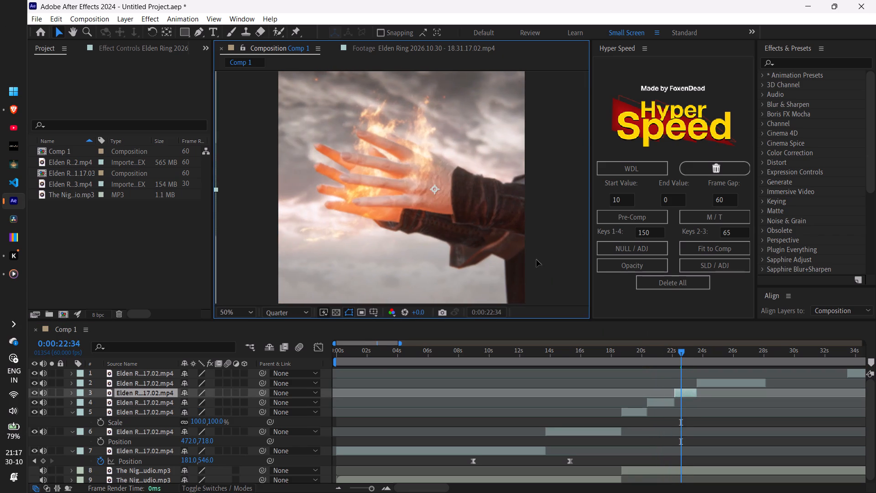
left_click_drag(537, 260, 536, 260)
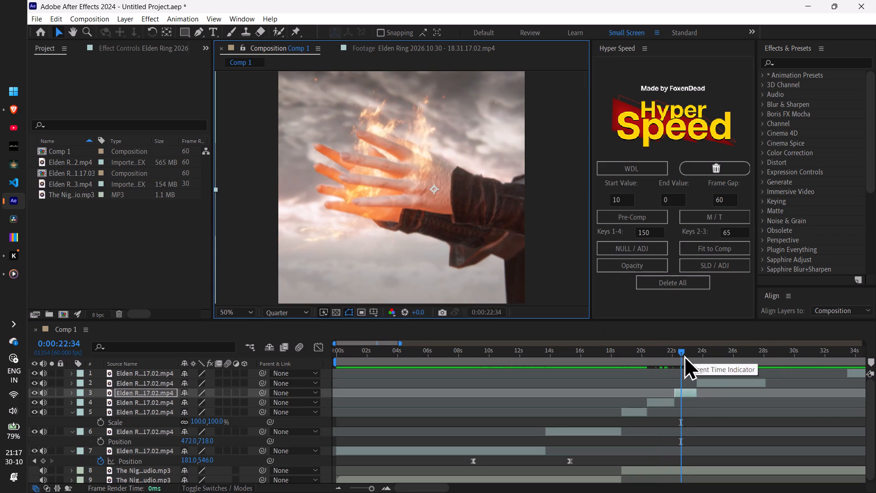
Shift the layer 2 clip rightward and slightly up at 0:00:24:17 so the burning hands sit inside the frame.
left_click_drag(684, 355, 709, 372)
left_click_drag(464, 262, 499, 257)
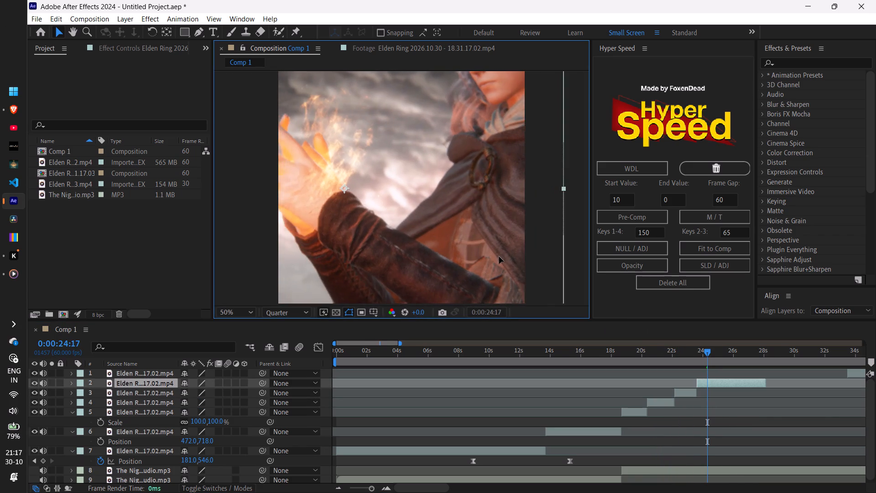
left_click_drag(499, 257, 524, 251)
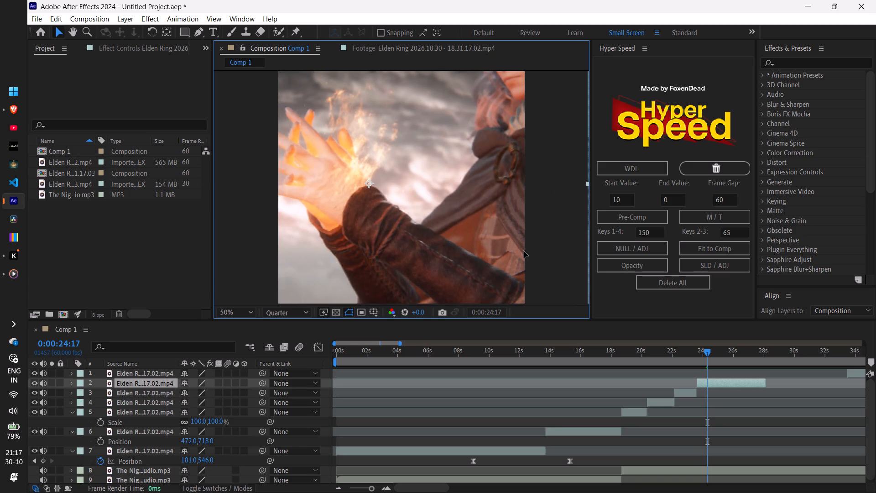
left_click_drag(524, 251, 524, 250)
Preview the reframed hands clips, move the layer 1 clip earlier to start at layer 2's end, about 28.1 s, and preview that cut.
left_click_drag(709, 357, 650, 387)
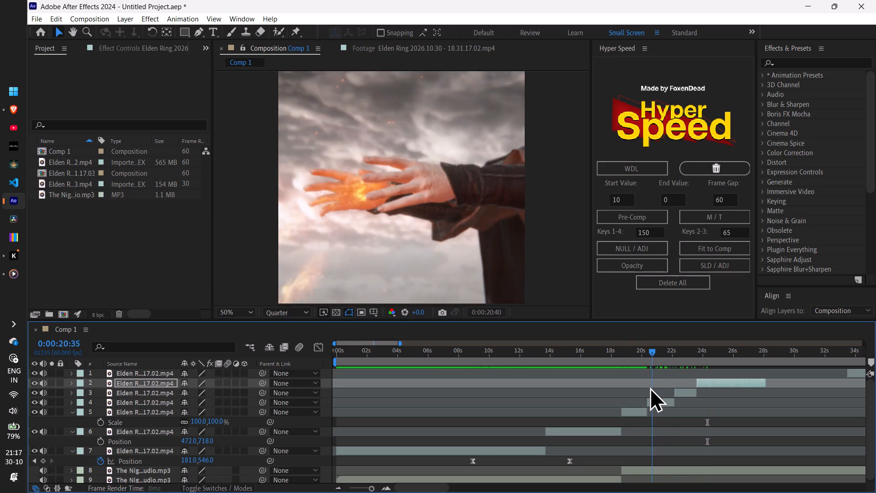
left_click_drag(650, 387, 646, 388)
key("space")
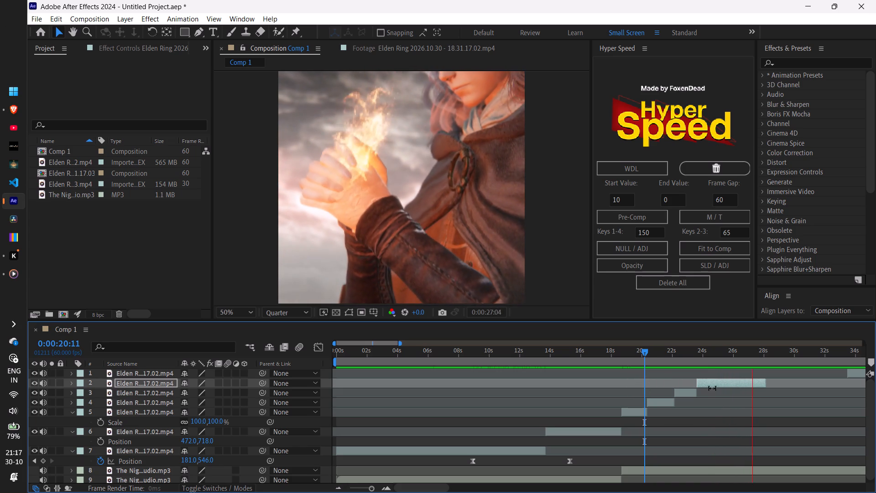
key("space")
key("space")
key("space")
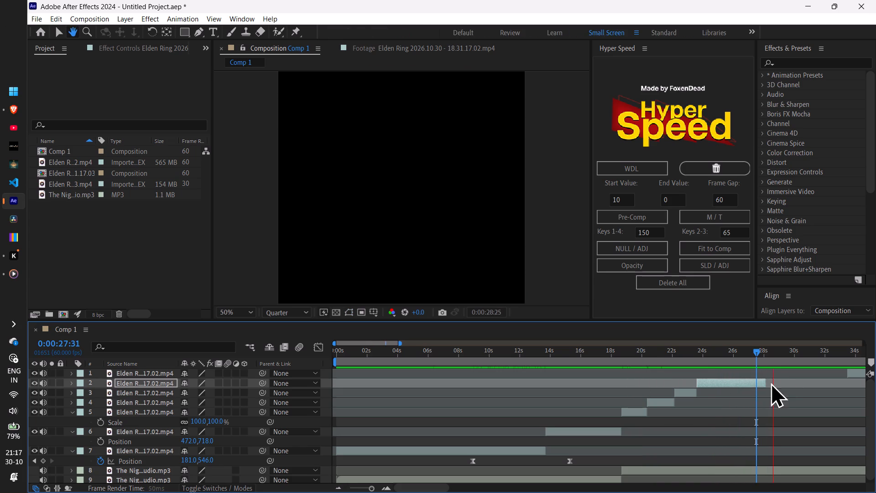
left_click_drag(853, 374, 774, 404)
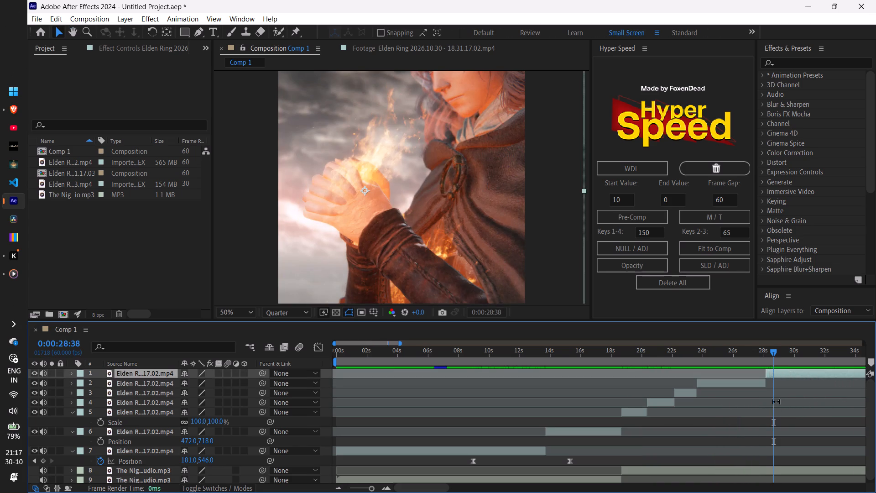
left_click_drag(769, 356, 736, 386)
key("space")
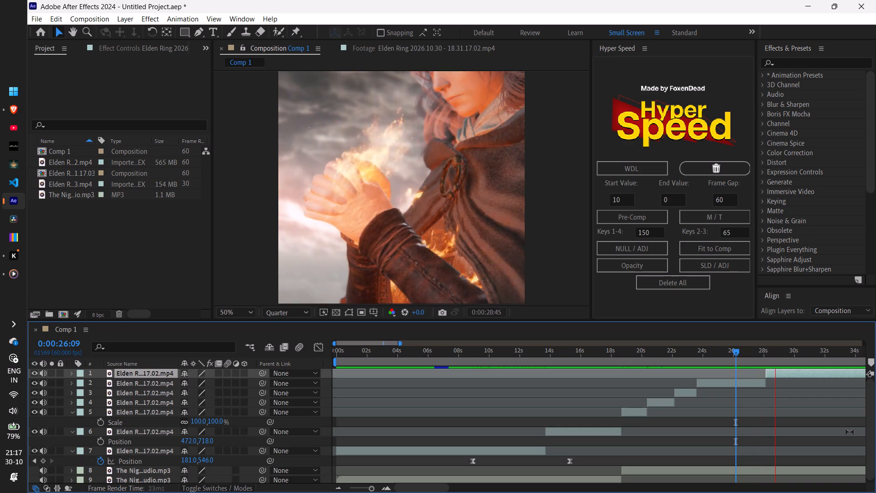
key("space")
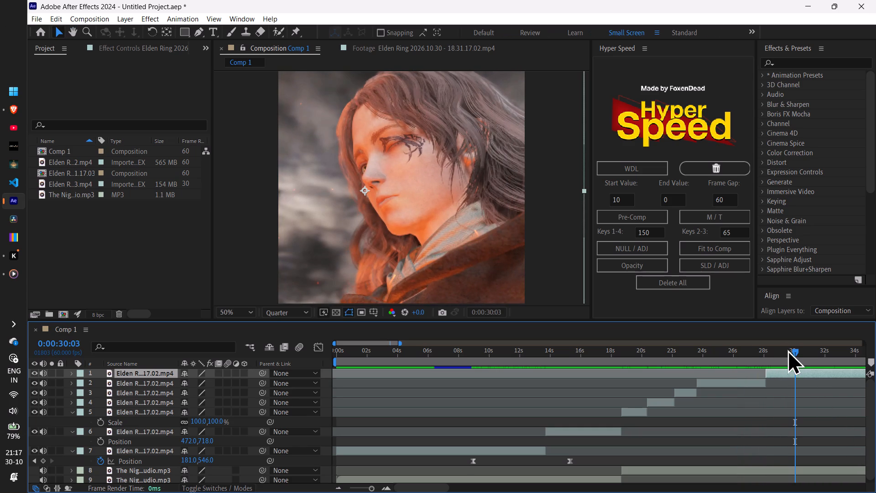
Split the layer 2 burning-hands clip at 0:00:25:36 and delete its earlier part.
left_click_drag(797, 356, 777, 376)
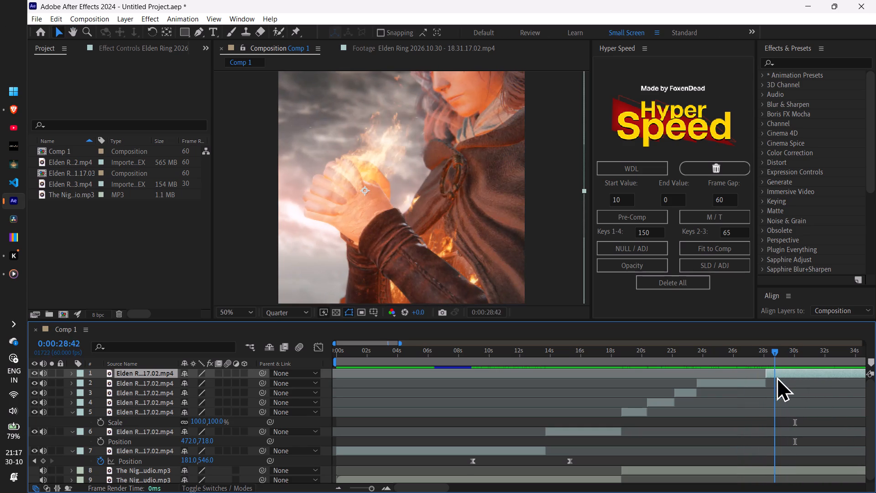
left_click_drag(777, 376, 729, 399)
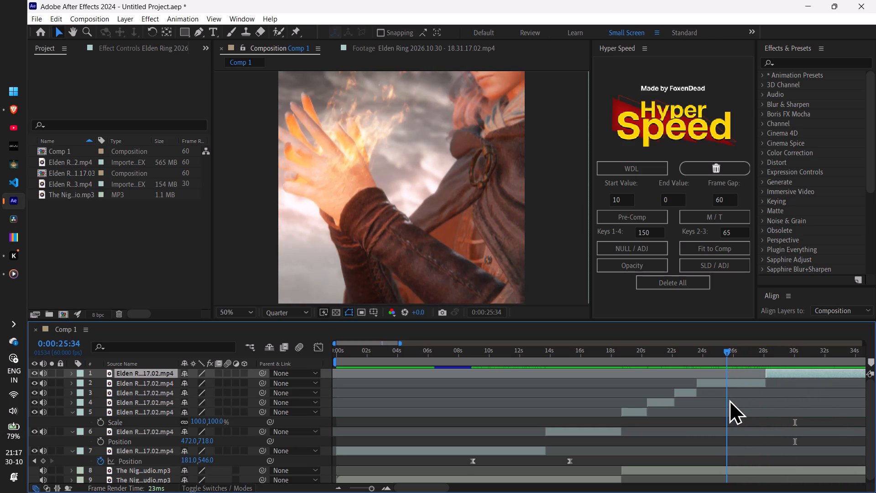
left_click_drag(729, 399, 703, 415)
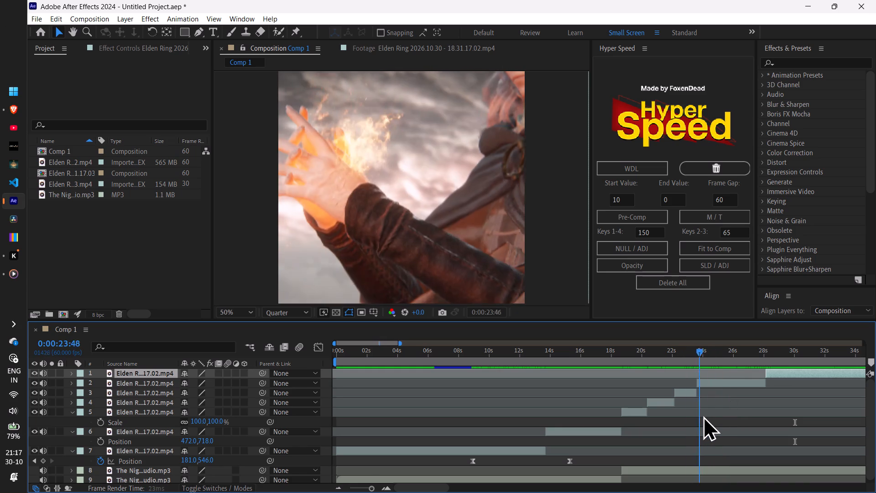
left_click_drag(703, 415, 730, 413)
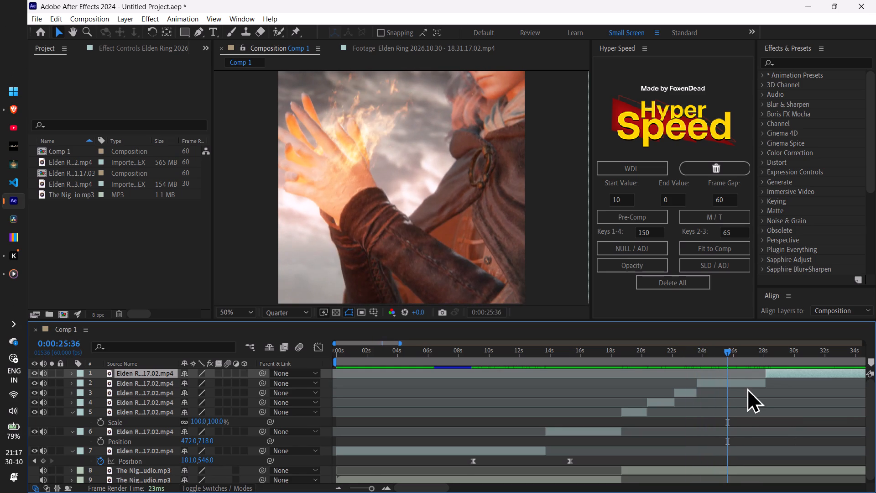
left_click(722, 384)
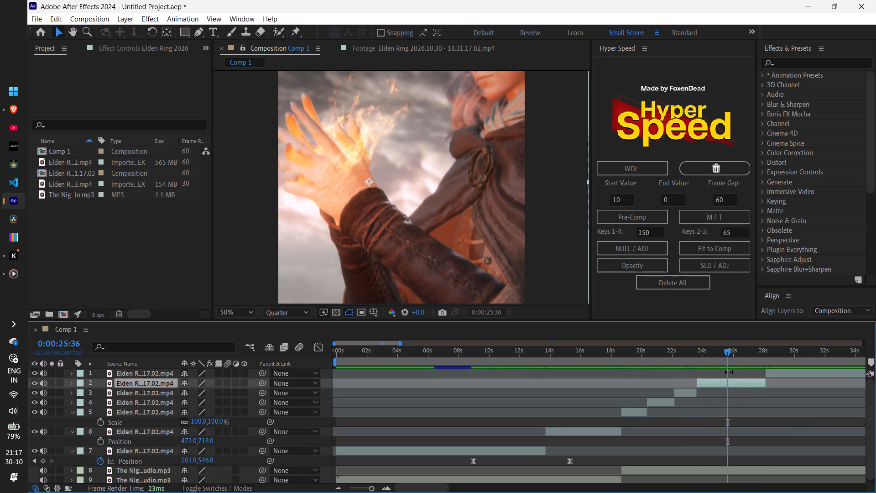
key("ctrl+shift+d")
left_click(721, 393)
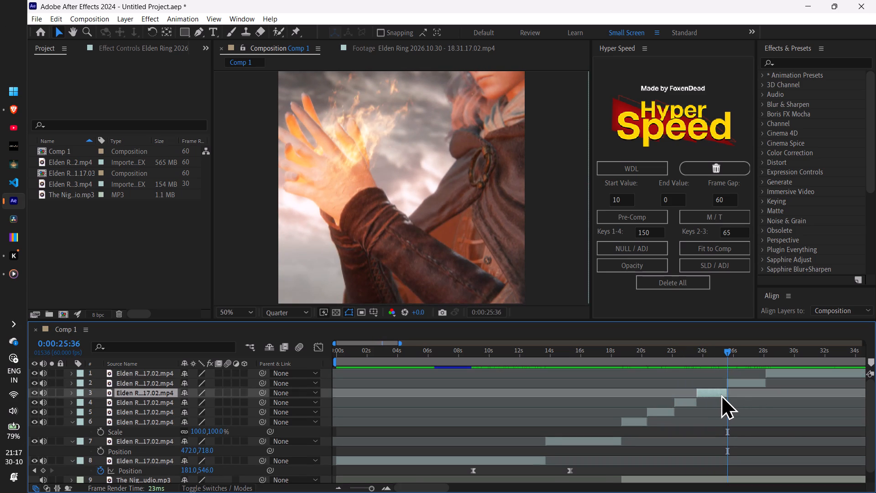
key("Delete")
Move the remaining layer 2 piece back to layer 3's end, close layer 1 up against it at about 26.2 s, and preview the cuts.
left_click_drag(732, 383, 707, 396)
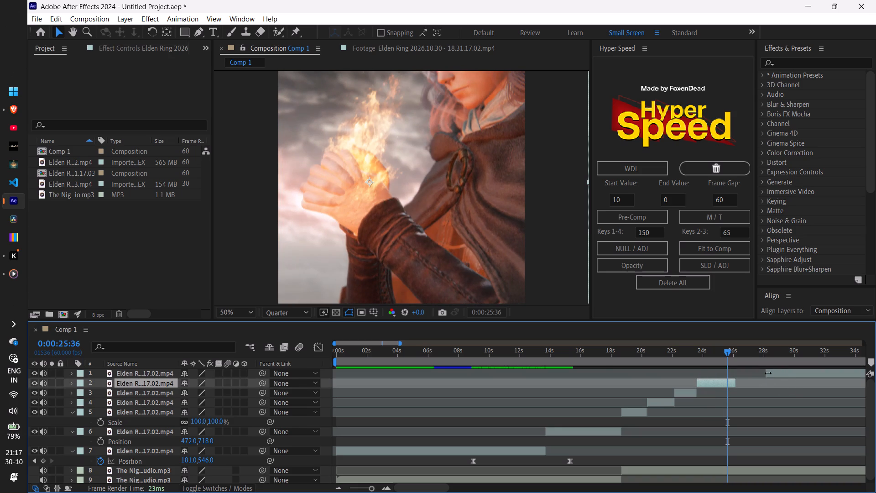
left_click_drag(779, 375, 756, 404)
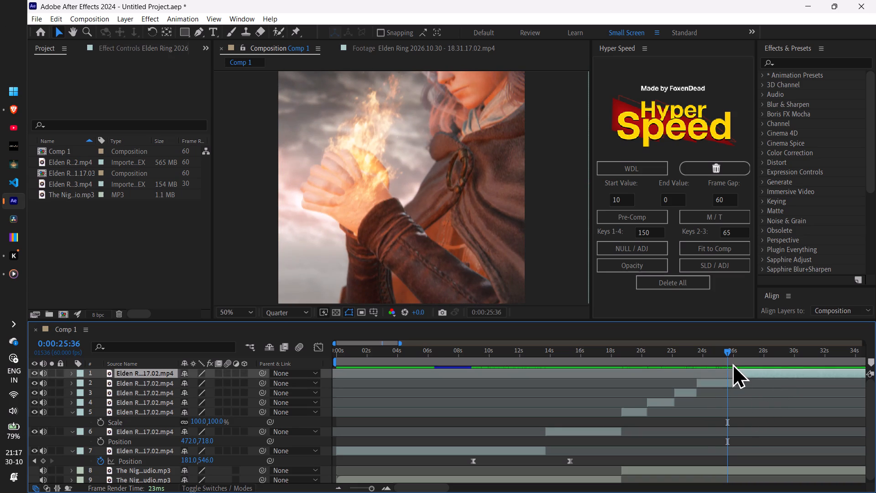
left_click_drag(724, 354, 704, 369)
key("space")
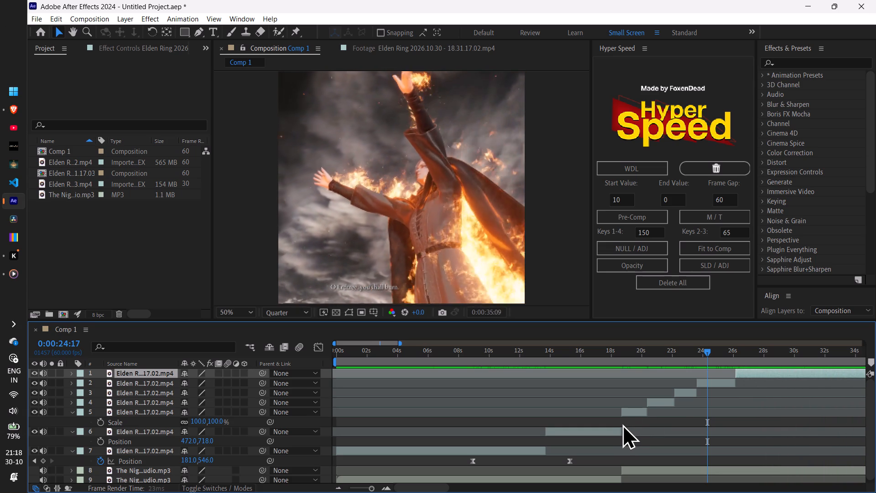
key("space")
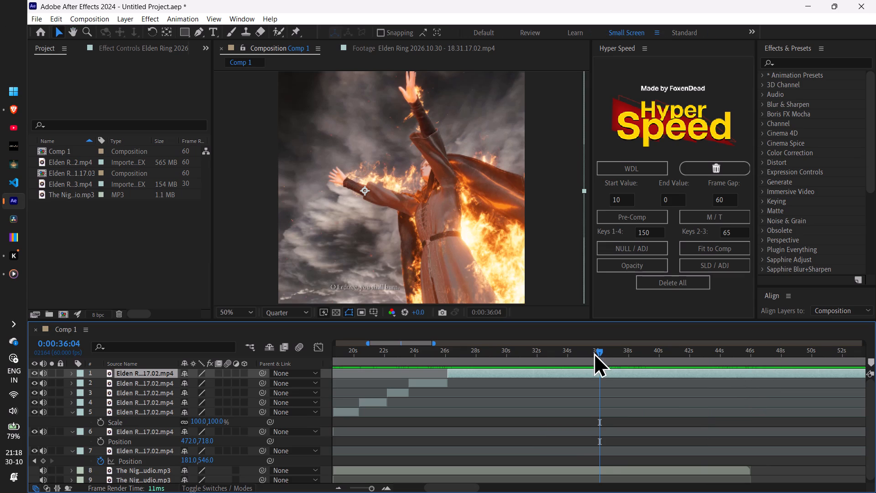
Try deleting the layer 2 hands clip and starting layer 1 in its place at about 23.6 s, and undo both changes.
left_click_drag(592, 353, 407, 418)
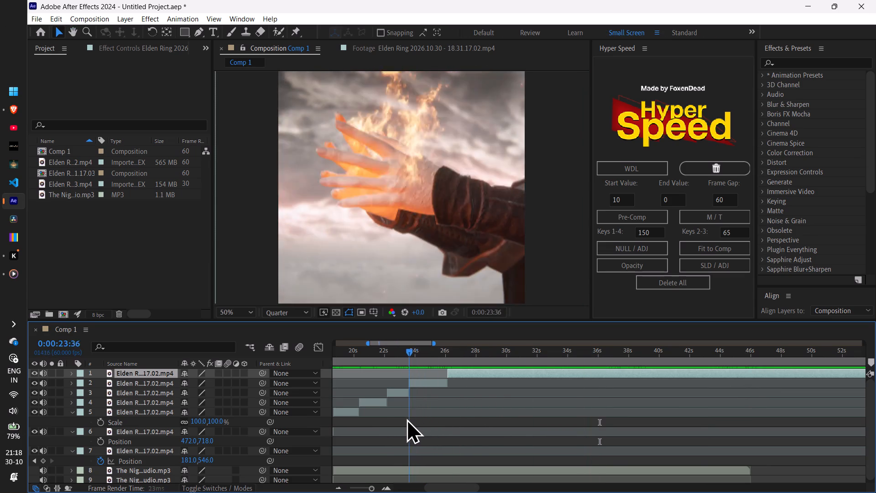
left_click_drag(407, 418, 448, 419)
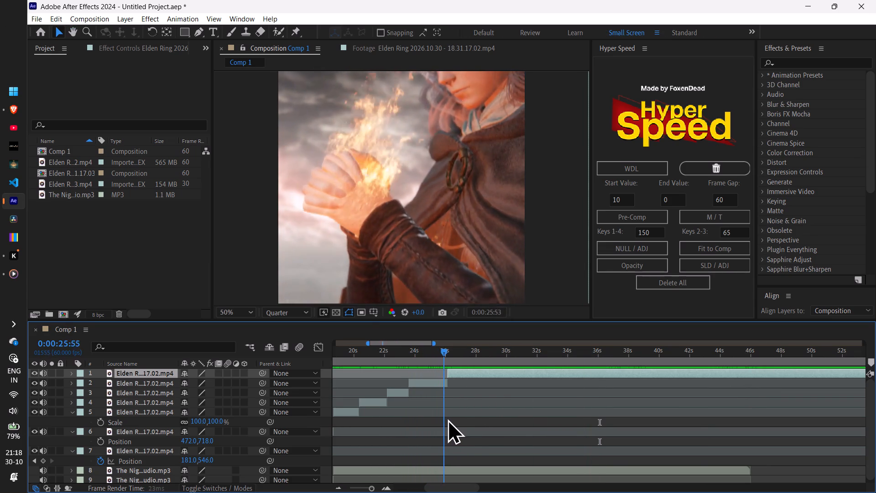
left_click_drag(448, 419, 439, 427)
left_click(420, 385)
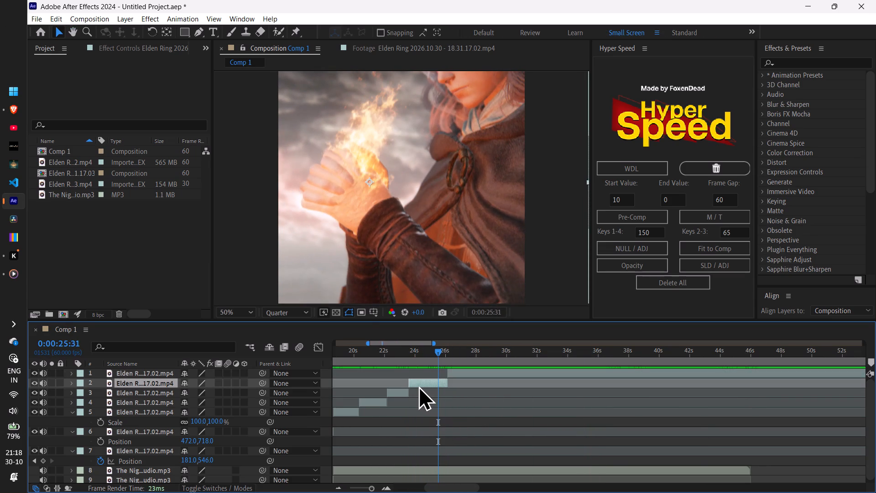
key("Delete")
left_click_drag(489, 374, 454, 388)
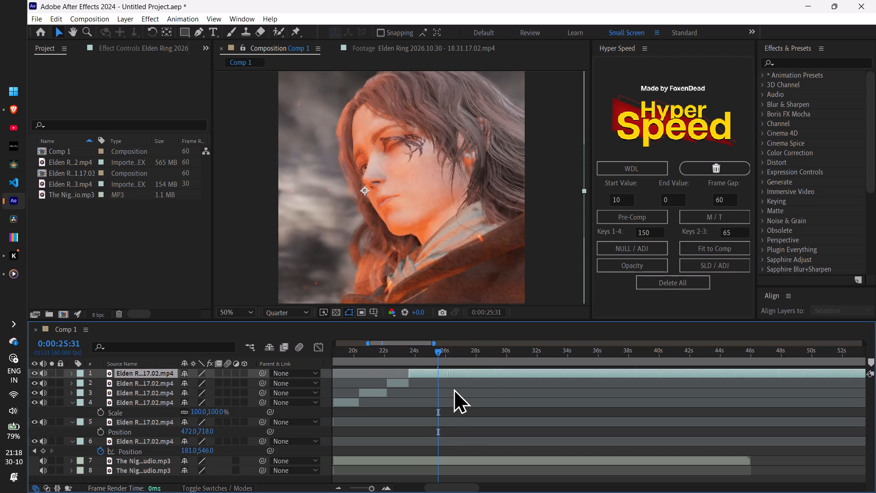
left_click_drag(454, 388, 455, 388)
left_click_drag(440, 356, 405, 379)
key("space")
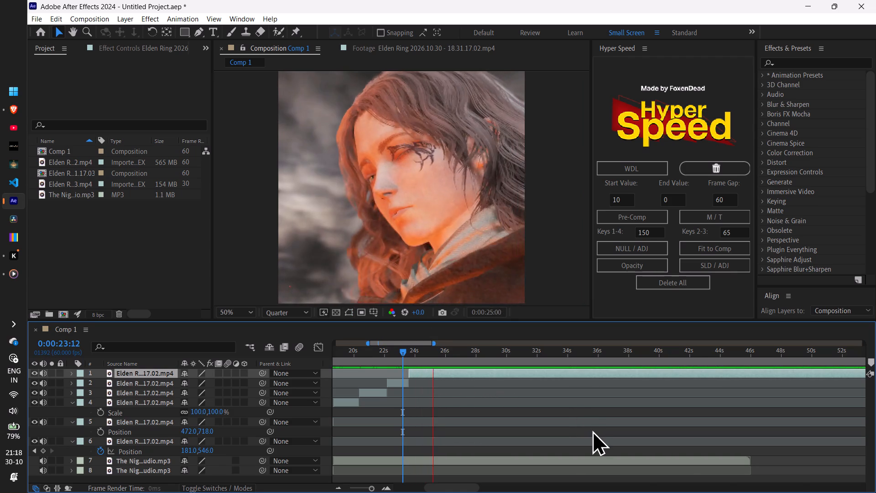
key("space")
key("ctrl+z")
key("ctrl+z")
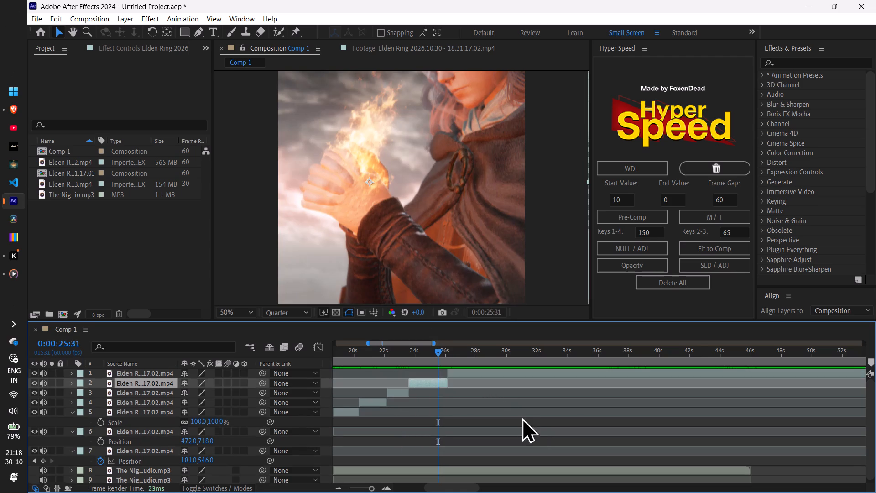
Preview the hands clips from 0:00:22:25, split layer 2 at 0:00:24:53 and delete the part after the split.
left_click_drag(436, 356, 386, 398)
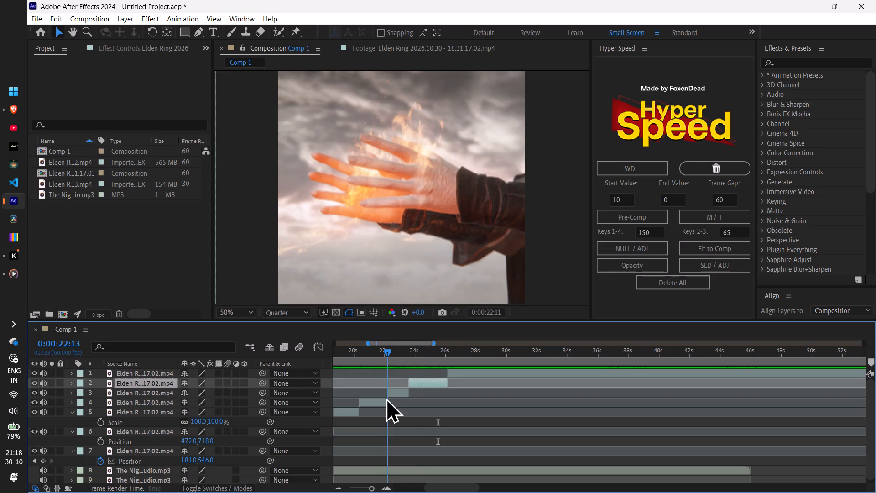
left_click_drag(386, 398, 388, 398)
key("space")
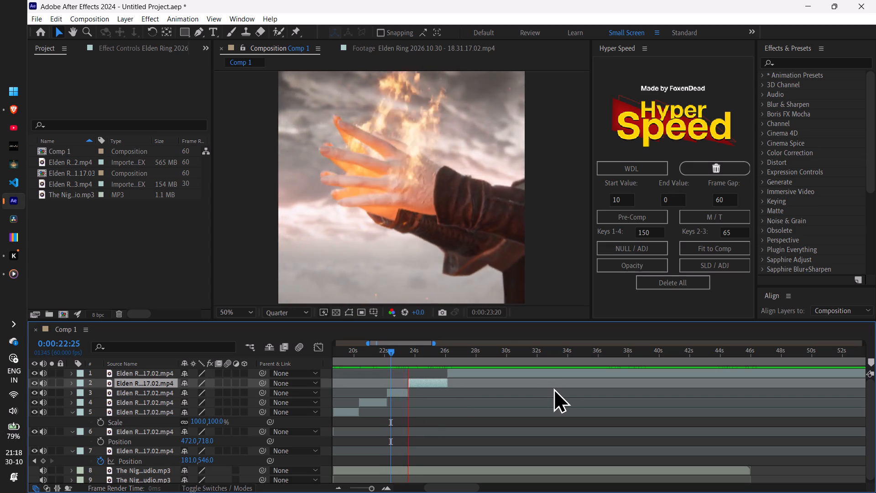
key("space")
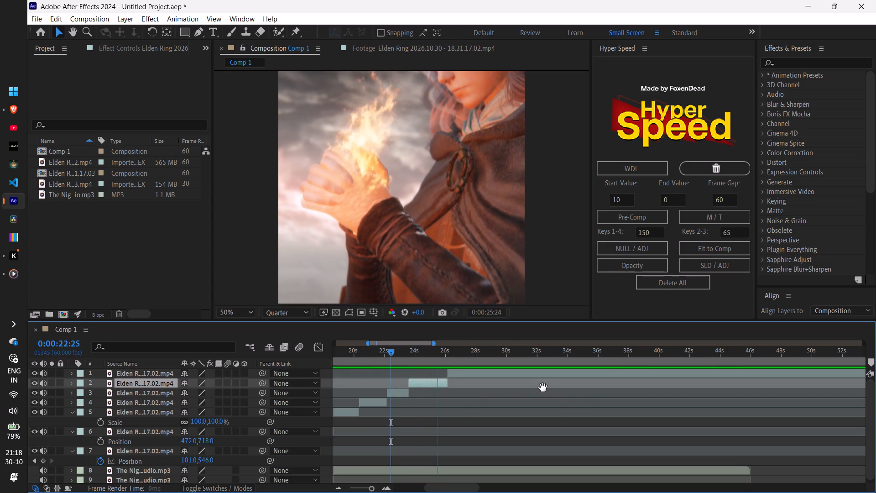
left_click_drag(435, 351, 428, 367)
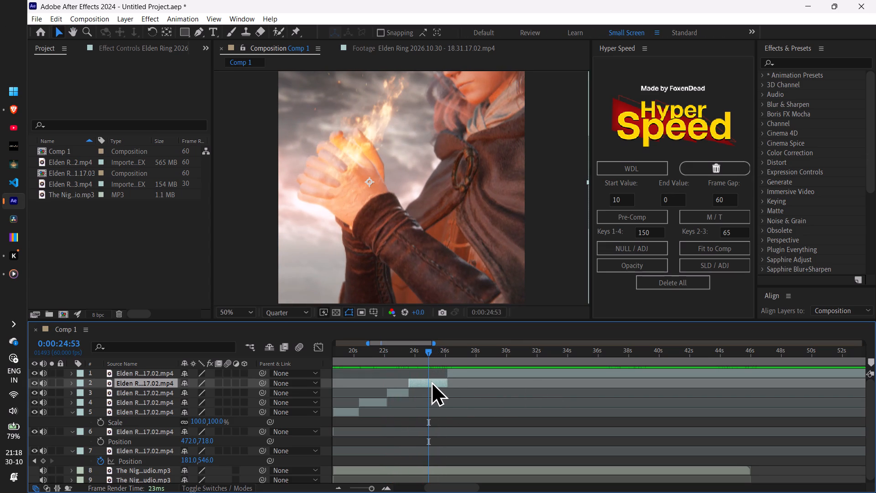
left_click(431, 381)
key("ctrl+shift+d")
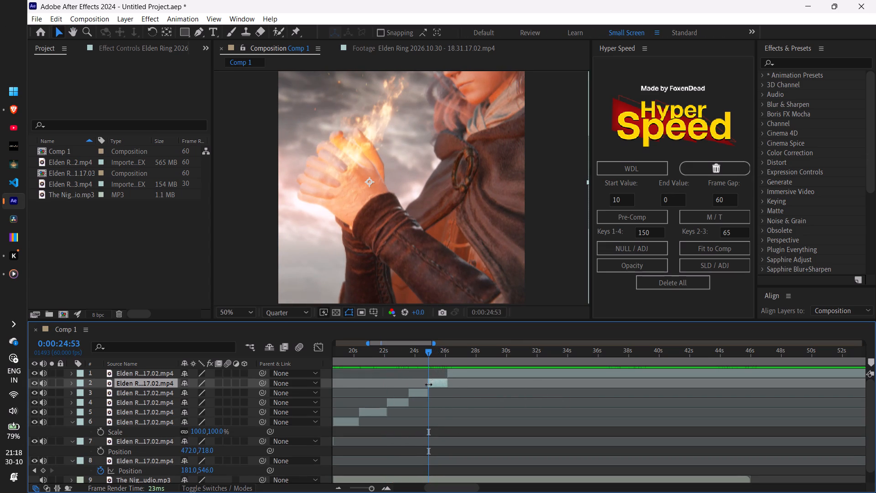
left_click(442, 386)
key("Delete")
Move the layer 1 clip earlier to start at layer 2's new end, about 24.9 s, and preview the cut.
left_click_drag(495, 370, 489, 372)
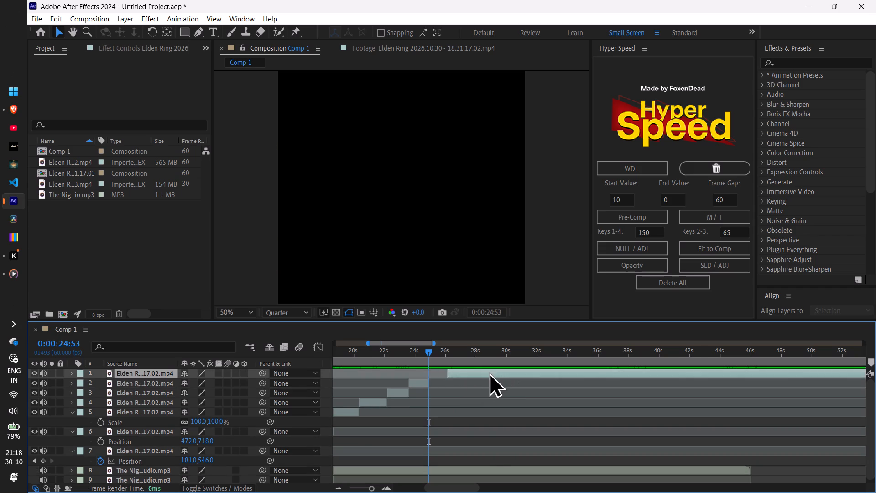
left_click_drag(489, 372, 479, 376)
left_click_drag(428, 357, 423, 366)
key("space")
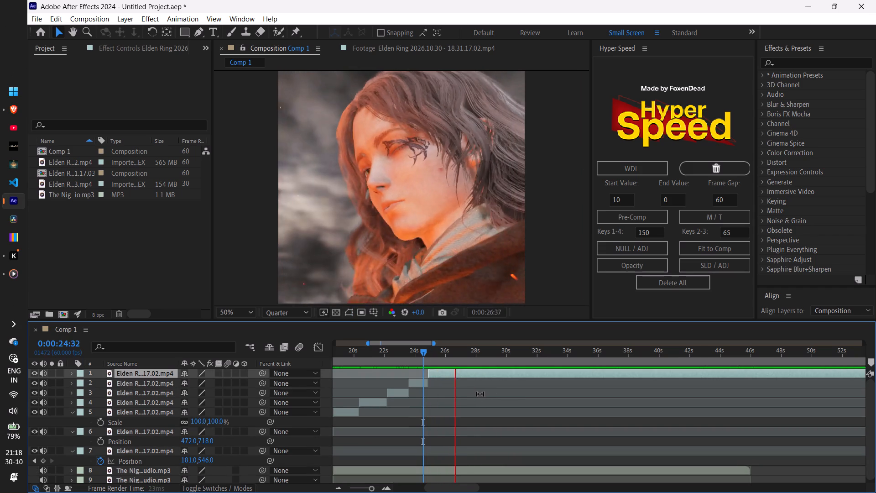
key("space")
Play on from 0:00:27:28 and split the layer 1 clip at 0:00:29:49, where the arm swings through the flames.
key("space")
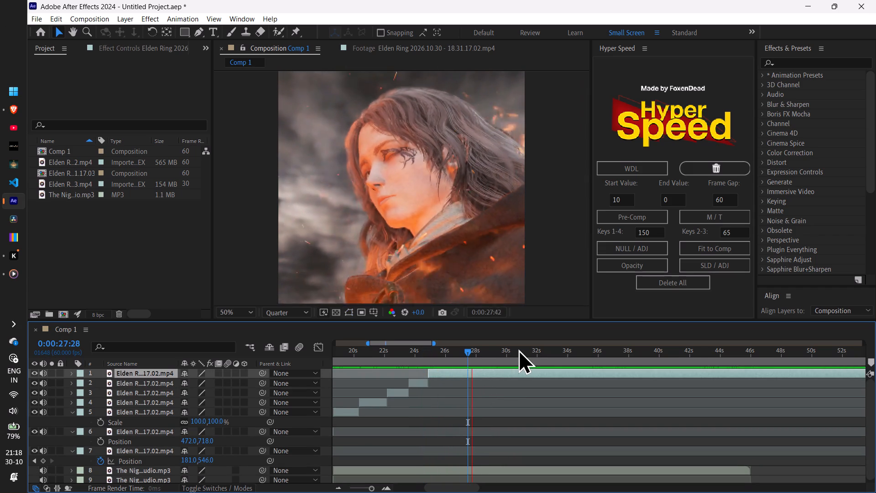
key("space")
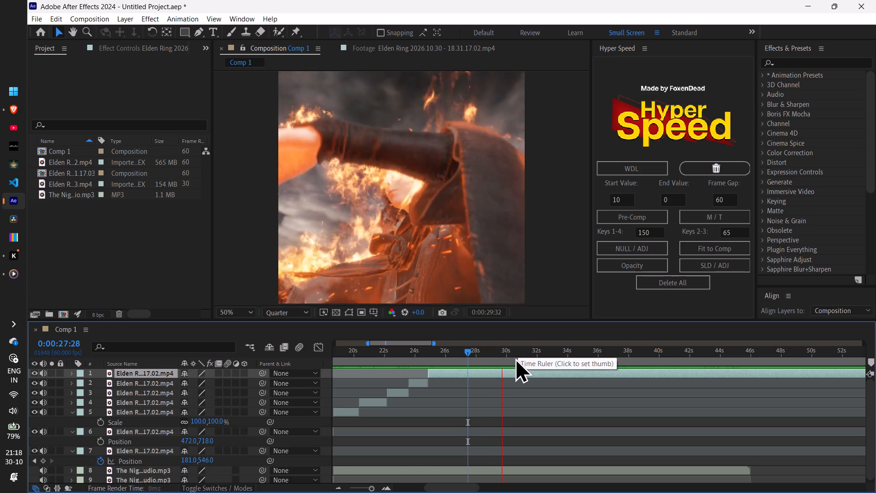
key("ctrl+shift+d")
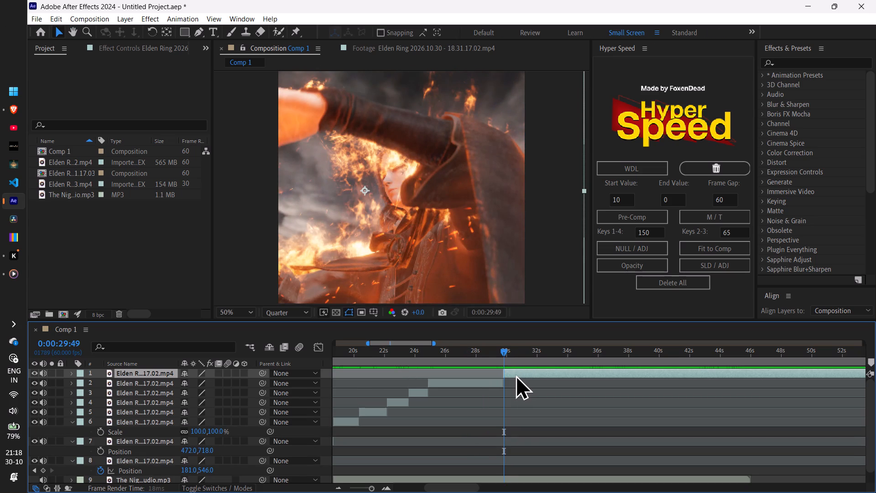
Preview the layer 2 face clip and shift it rightward and slightly up at 0:00:28:09, keeping the frame fully covered.
left_click_drag(500, 353, 428, 392)
key("space")
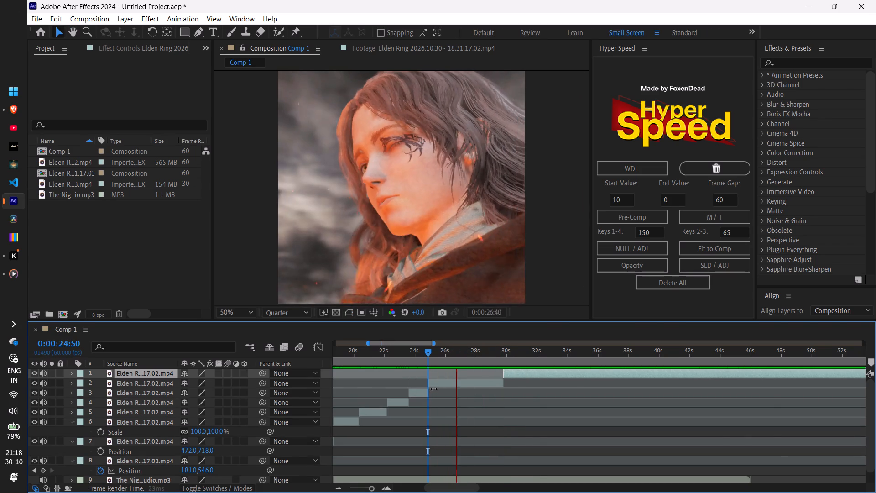
key("space")
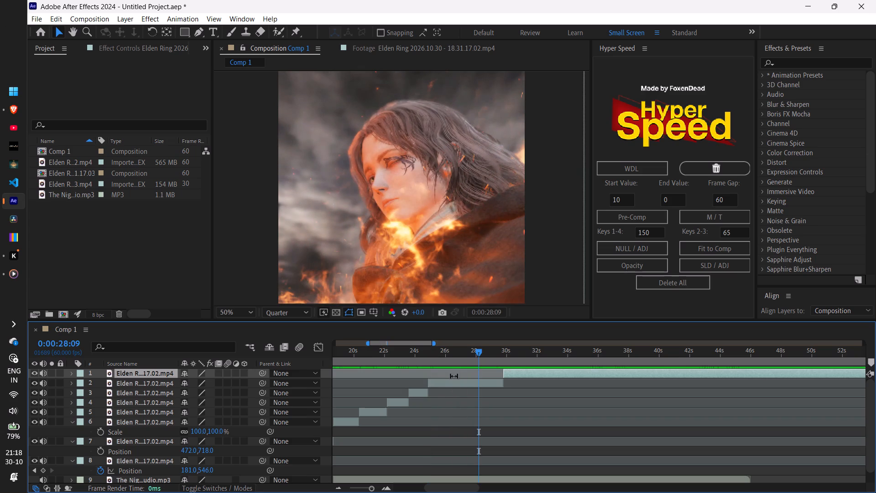
left_click(465, 382)
left_click_drag(463, 268, 489, 250)
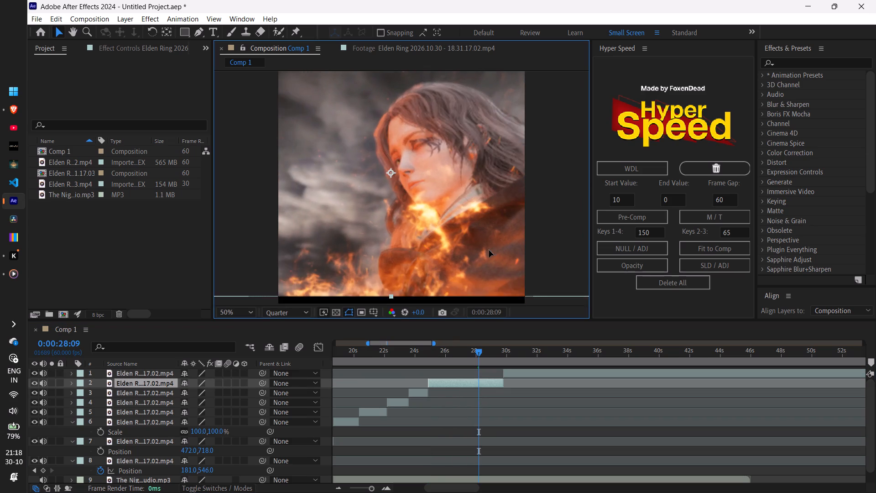
left_click_drag(489, 250, 494, 263)
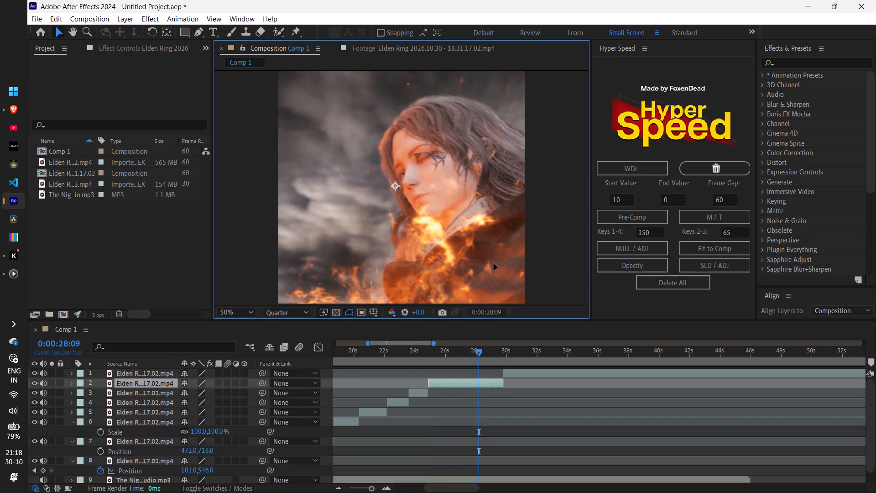
left_click_drag(494, 263, 490, 263)
Preview the sequence from 0:00:24:05 through the raised-arms shot to the golden branches at 0:00:38:51.
left_click_drag(475, 357, 468, 368)
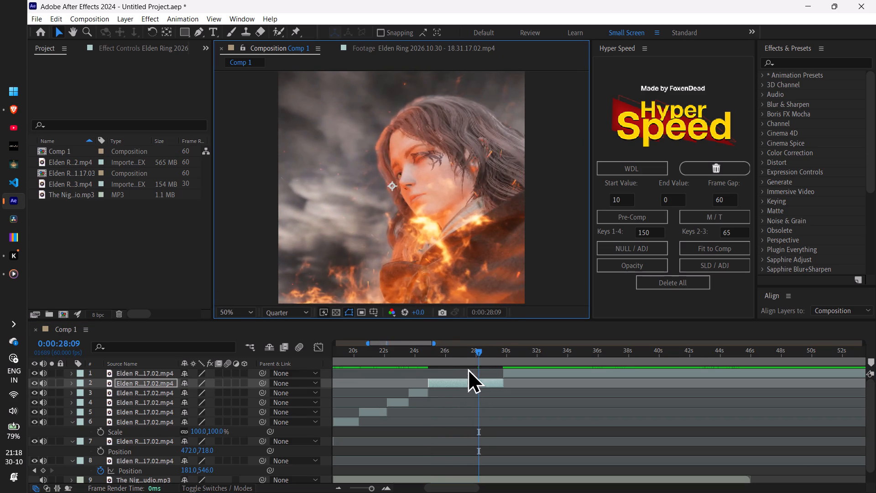
left_click_drag(468, 368, 417, 401)
key("space")
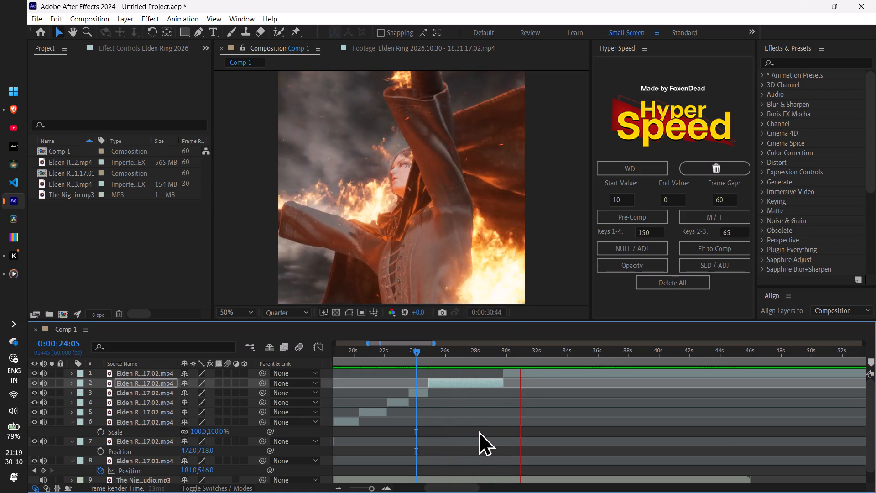
key("space")
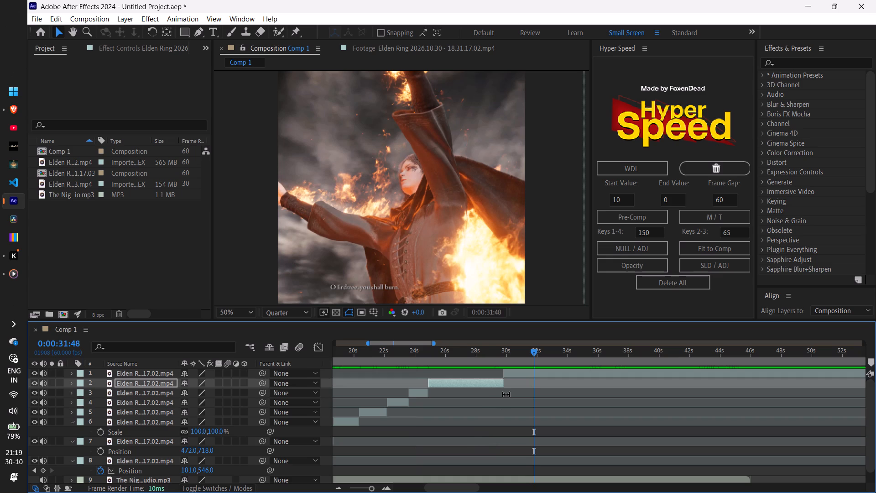
key("space")
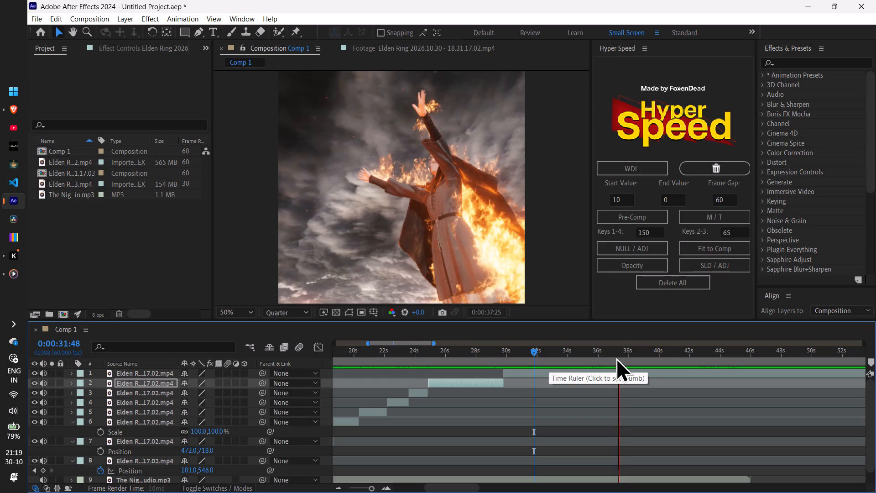
key("space")
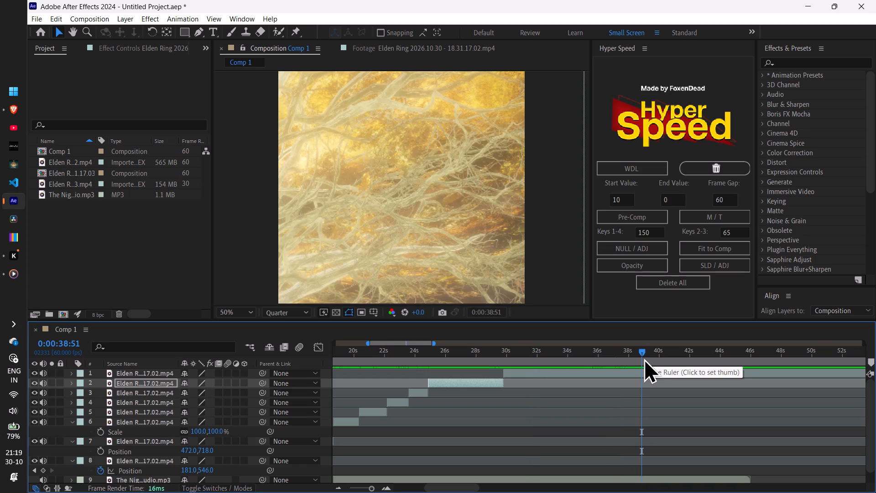
Split the layer 1 raised-arms clip at 0:00:36:03.
left_click_drag(640, 358, 573, 393)
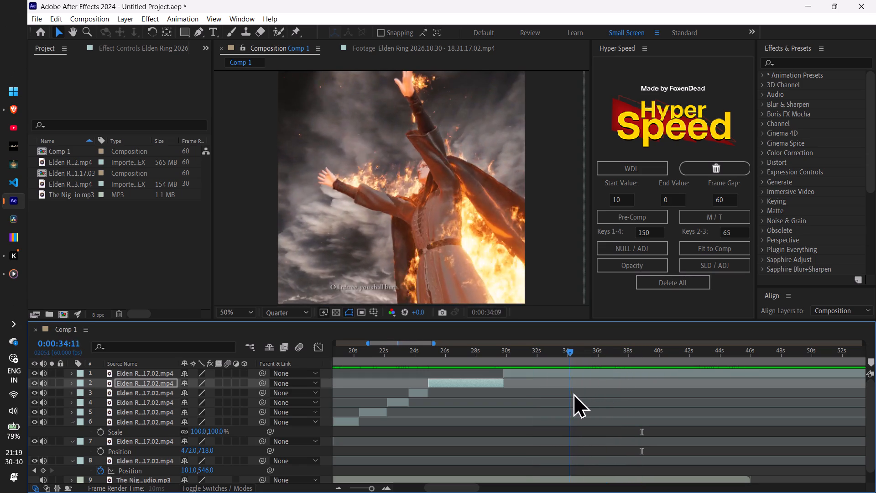
left_click_drag(573, 393, 599, 395)
left_click(621, 372)
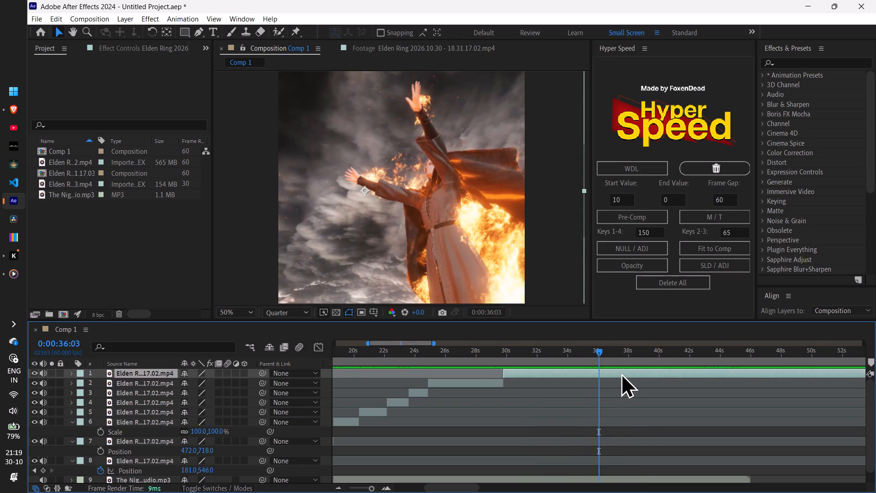
key("ctrl+shift+d")
Preview the sequence from 0:00:22:31 through the cut at about 36 s and into the golden branches shot.
left_click_drag(596, 354, 524, 378)
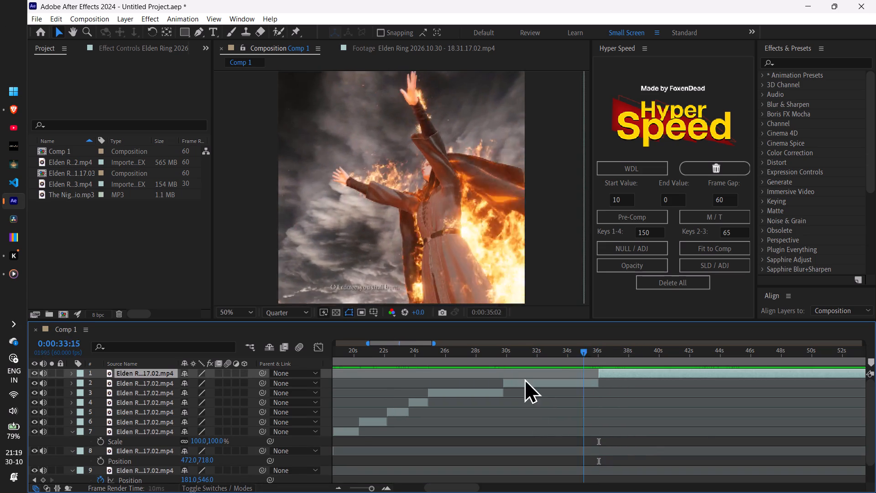
left_click_drag(524, 378, 390, 417)
key("space")
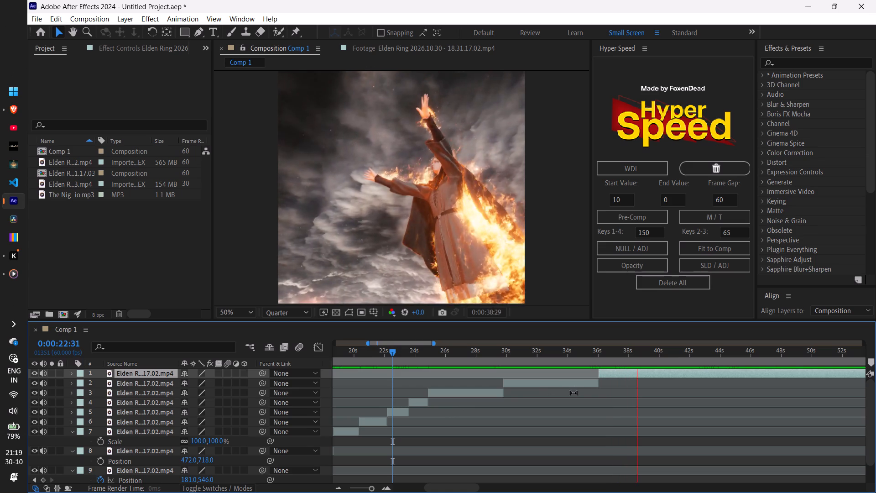
Split the layer 1 clip at 0:00:39:47, delete the segment before it, and move the remainder back to layer 2's end, about 36 s.
left_click(655, 361)
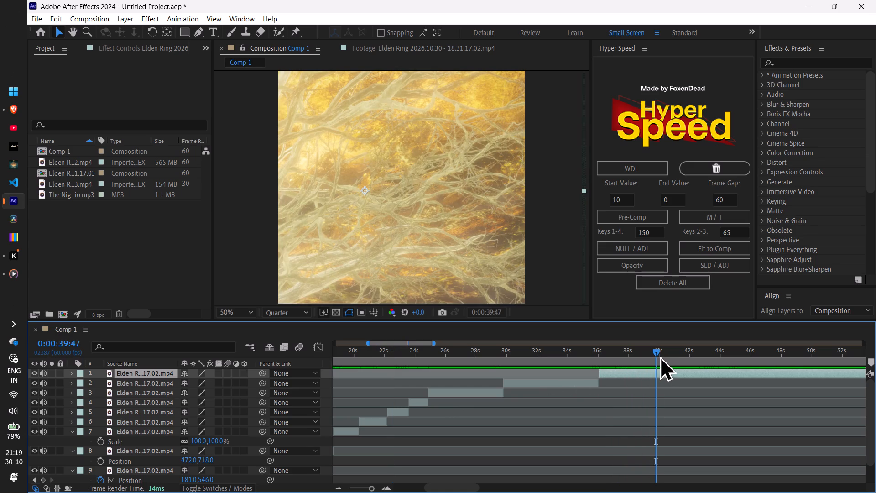
key("ctrl+shift+d")
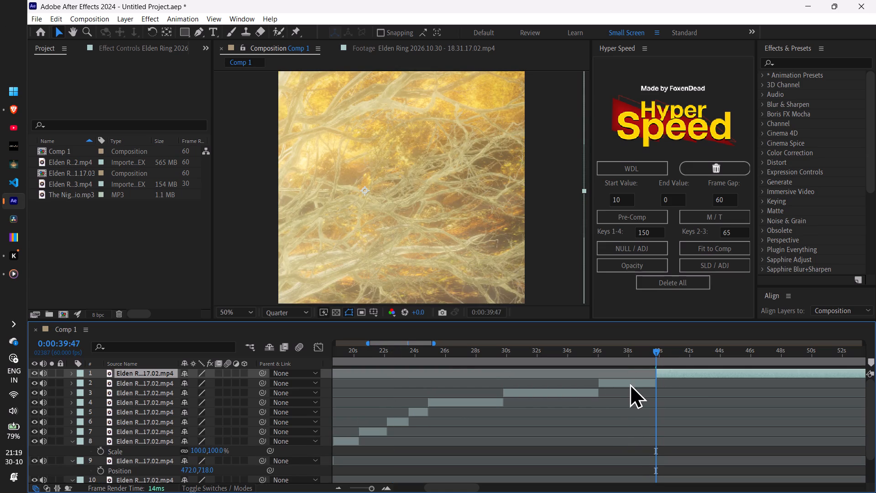
left_click(630, 383)
key("Delete")
left_click_drag(668, 375, 665, 375)
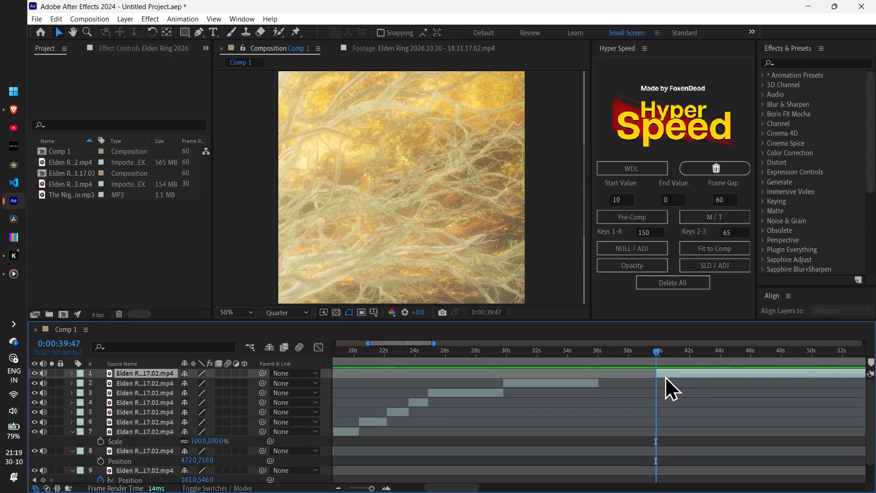
left_click_drag(665, 375, 614, 395)
Play on from 0:00:37:01, cut away the branches footage before 0:00:44:14, and close the gap to layer 2's end at about 36 s.
left_click_drag(655, 352, 647, 360)
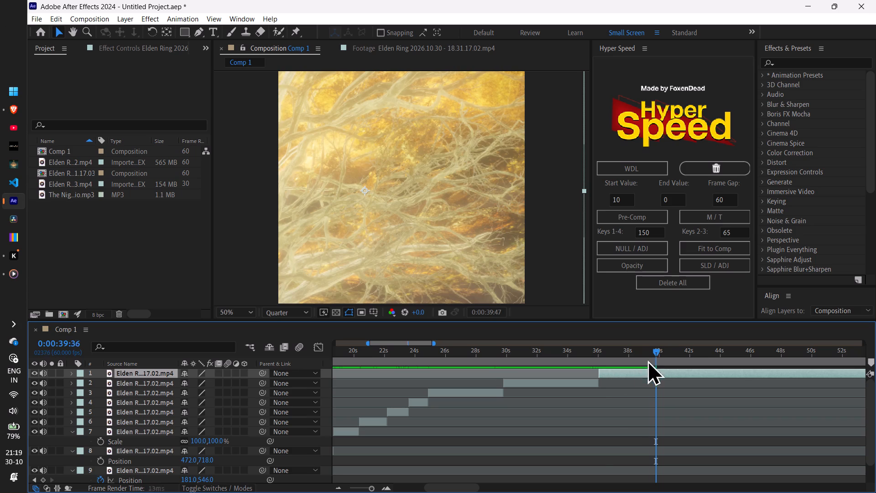
left_click_drag(647, 360, 613, 378)
key("space")
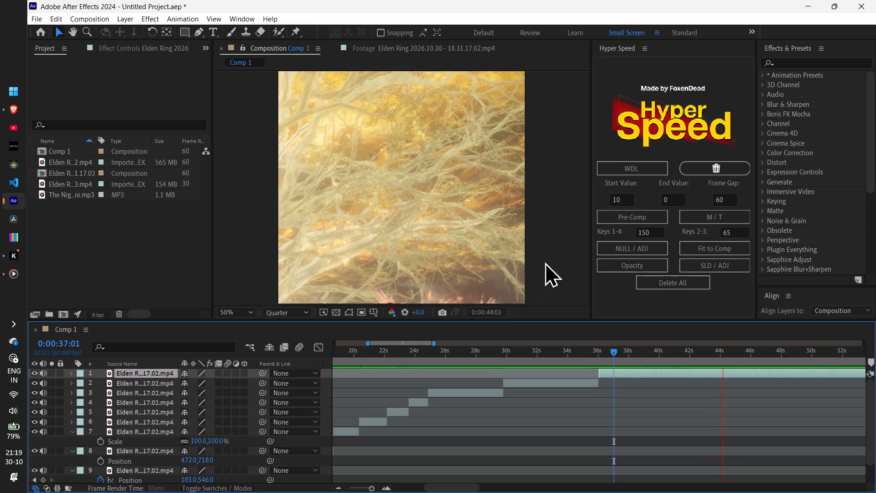
left_click(727, 352)
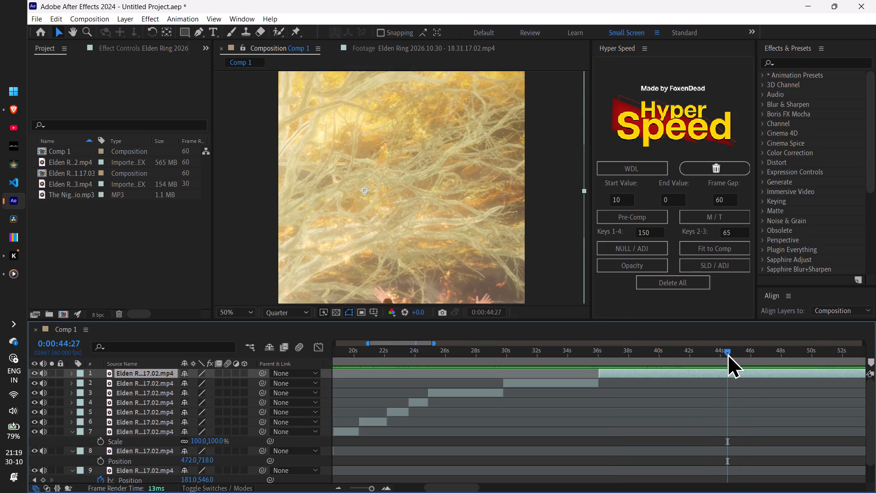
left_click_drag(726, 354, 733, 391)
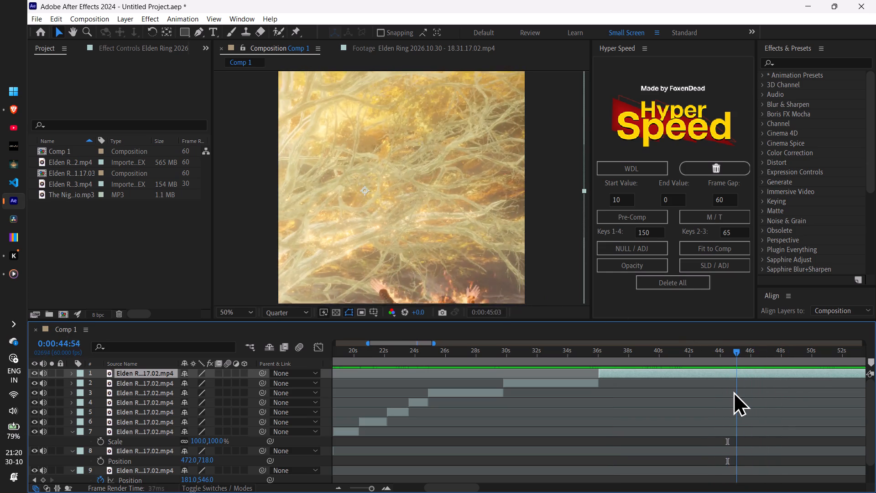
left_click_drag(733, 391, 723, 395)
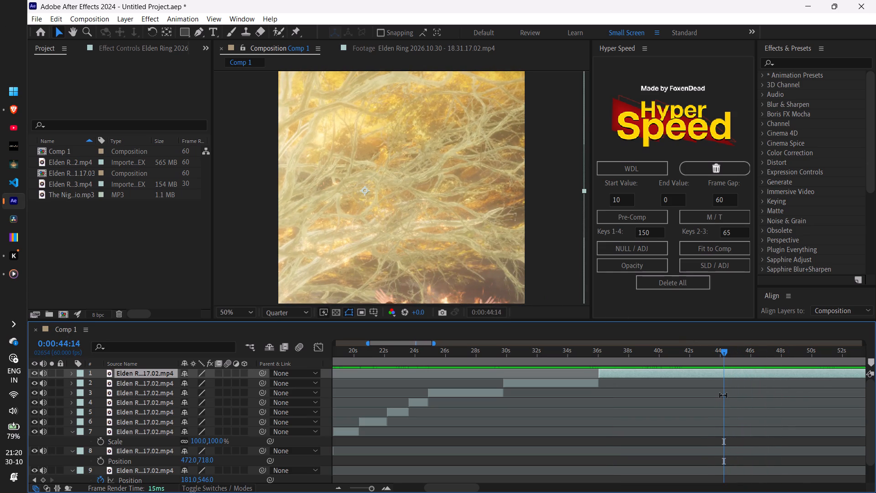
left_click(720, 378)
left_click(721, 374)
key("ctrl+shift+d")
left_click(707, 380)
key("Delete")
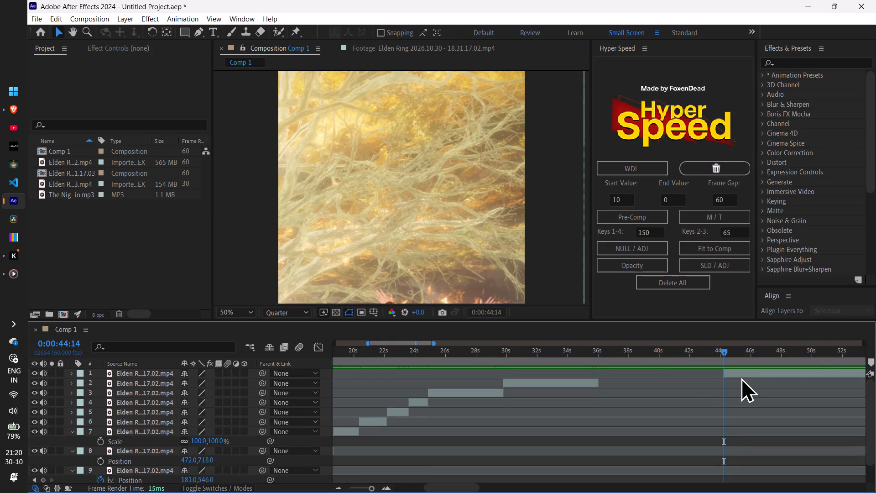
left_click_drag(740, 375, 620, 440)
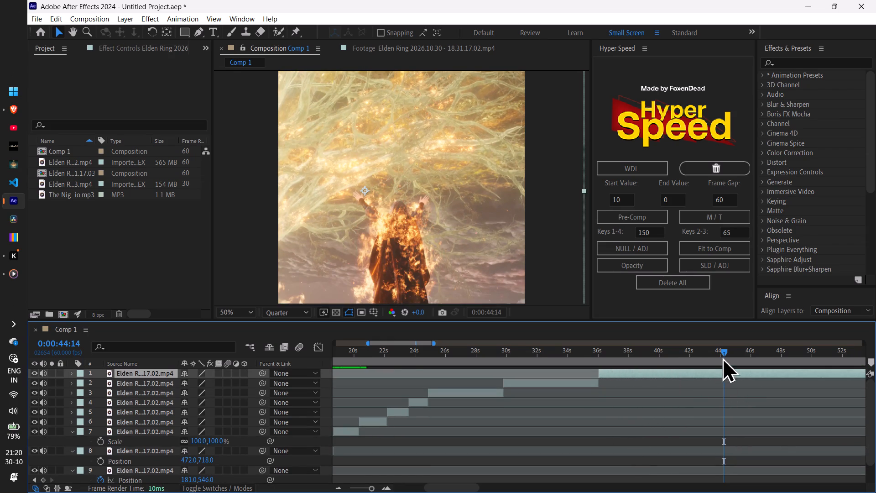
Preview the burning figure shot from 0:00:35:00 and split the layer 1 clip at 0:00:42:51.
left_click_drag(721, 354, 580, 403)
key("space")
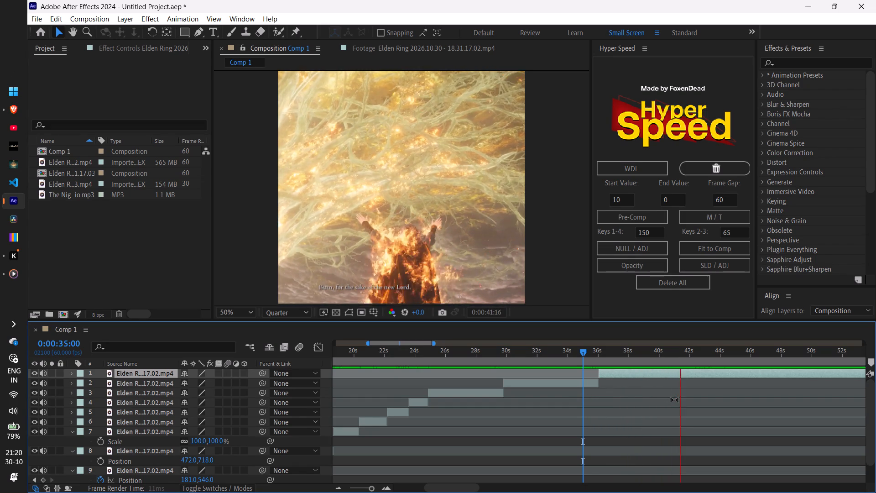
key("space")
key("space")
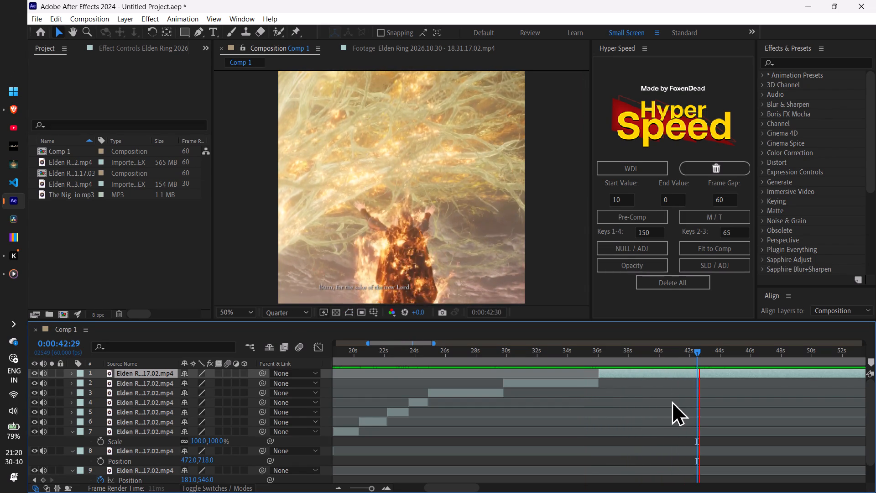
key("space")
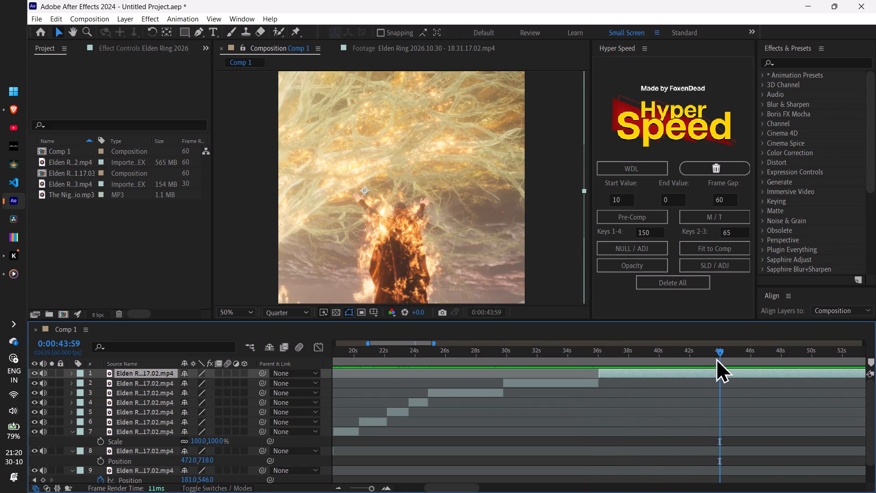
left_click_drag(719, 354, 702, 382)
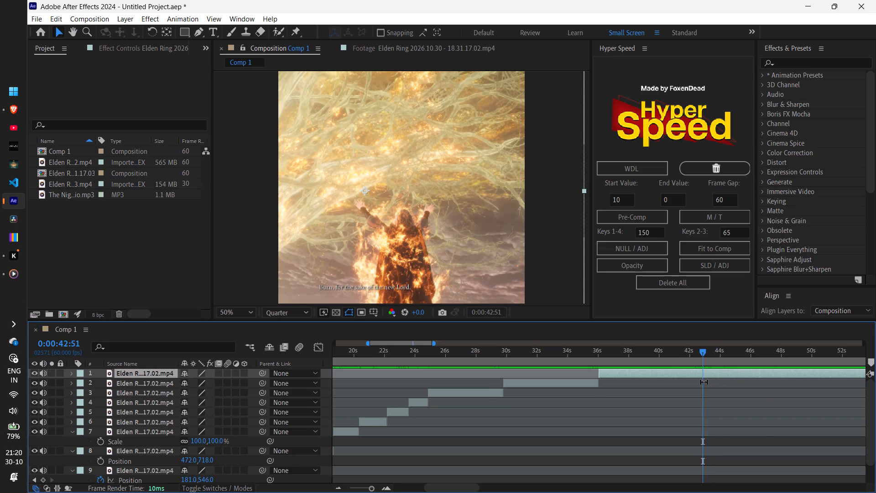
key("ctrl+shift+d")
Cut away the layer 1 footage before 0:00:45:39 and move the remaining clip back to layer 2's end, about 42.9 s.
left_click_drag(702, 357, 770, 406)
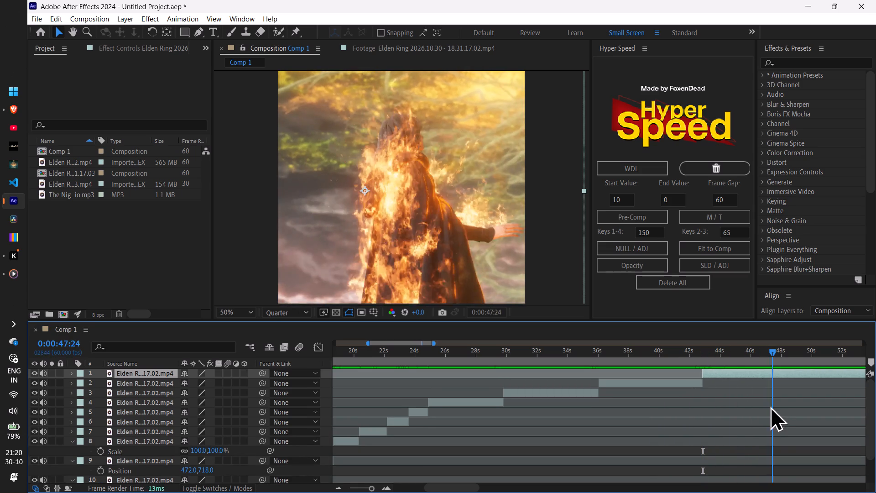
left_click_drag(770, 406, 746, 426)
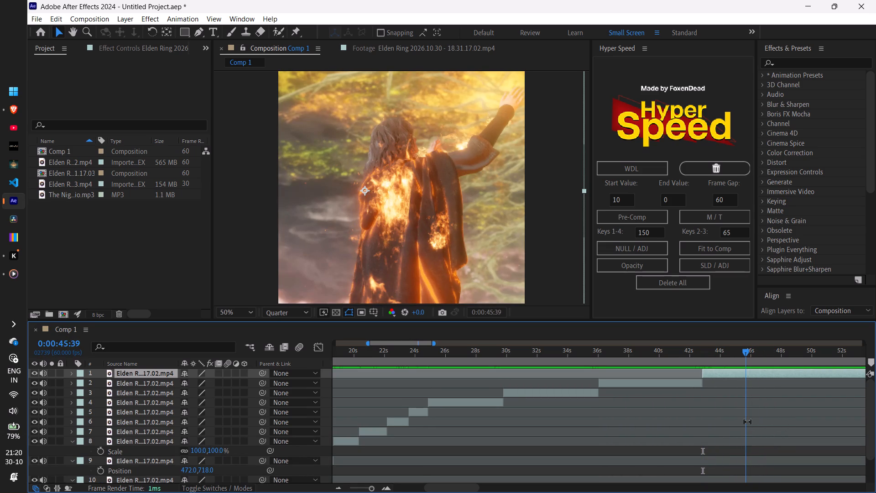
left_click(760, 377)
key("ctrl+shift+d")
left_click(732, 383)
key("Delete")
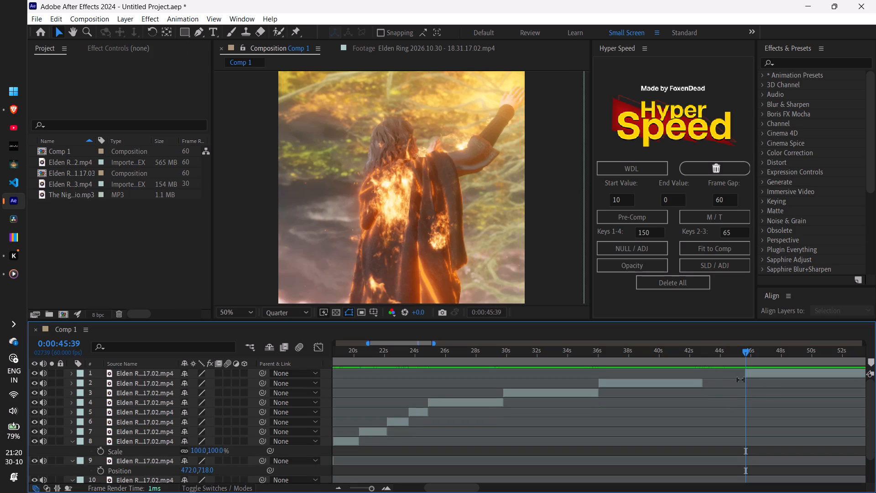
left_click_drag(762, 373, 728, 389)
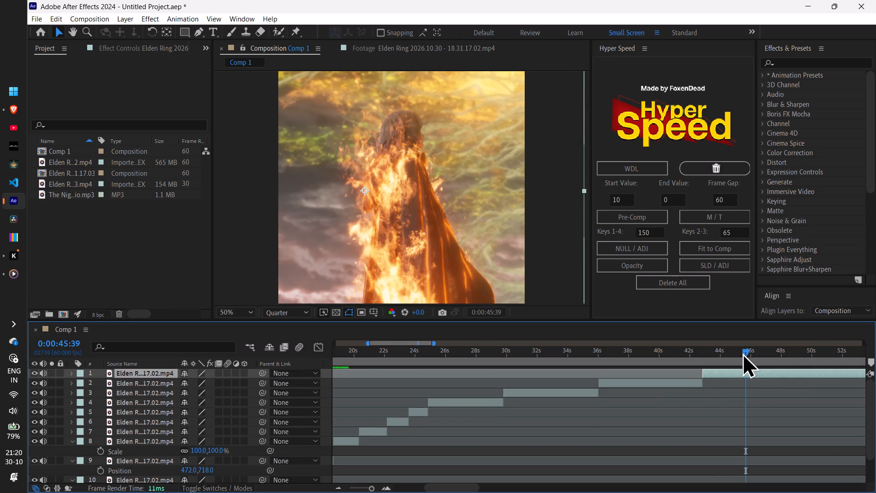
Preview from 0:00:42:04, remove the layer 1 footage before 0:00:44:52, and move the remainder back to layer 2's end.
left_click_drag(743, 355, 689, 400)
key("space")
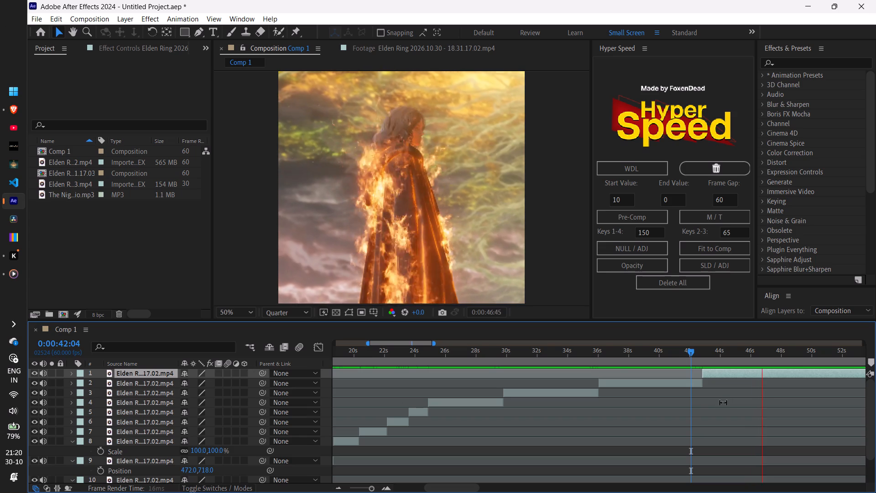
key("space")
left_click_drag(768, 355, 729, 395)
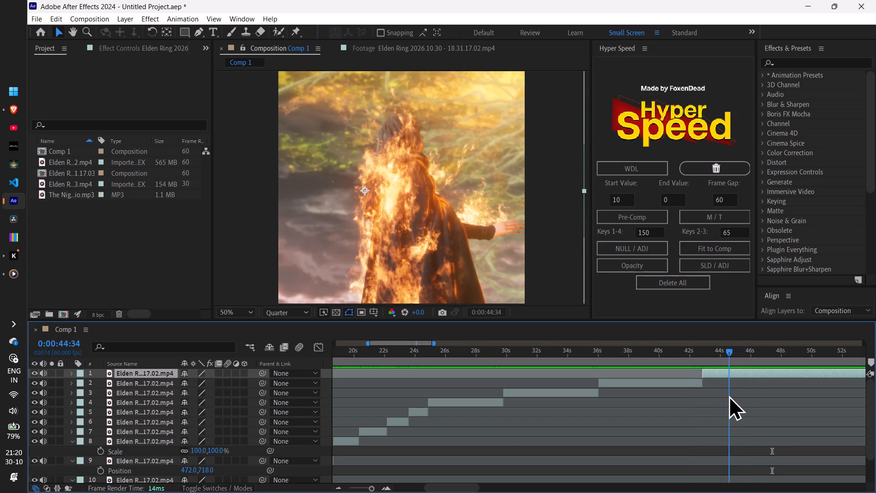
left_click_drag(729, 395, 733, 395)
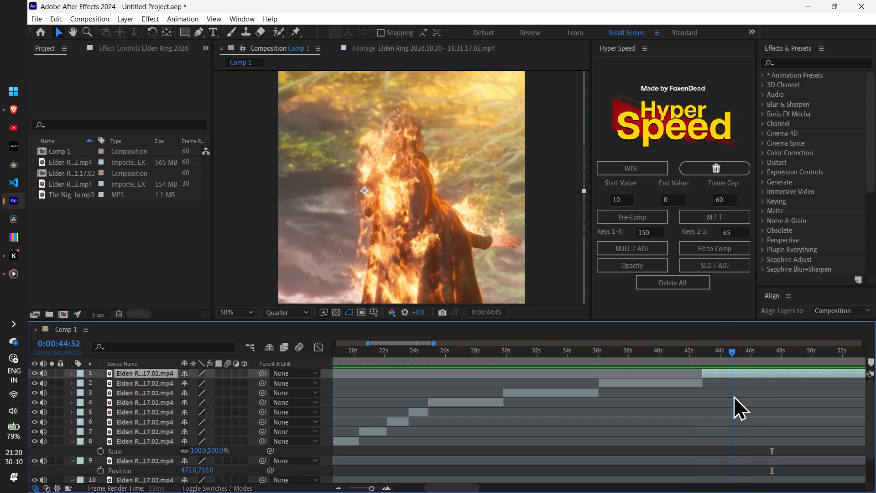
left_click_drag(733, 395, 734, 404)
key("ctrl+shift+d")
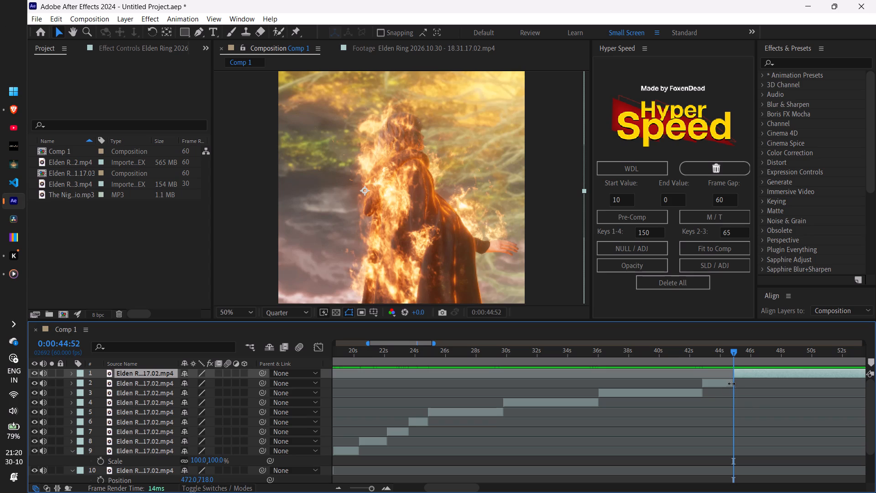
left_click_drag(733, 354, 783, 395)
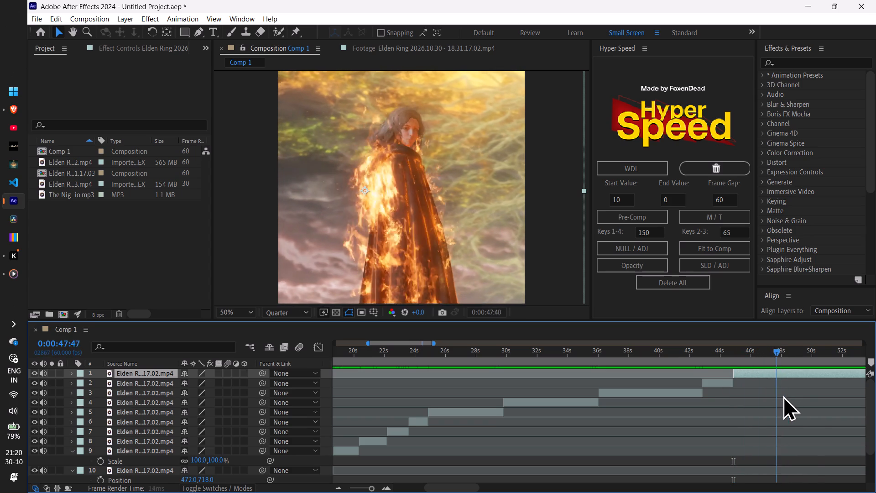
left_click_drag(783, 395, 767, 420)
left_click(722, 384)
key("Delete")
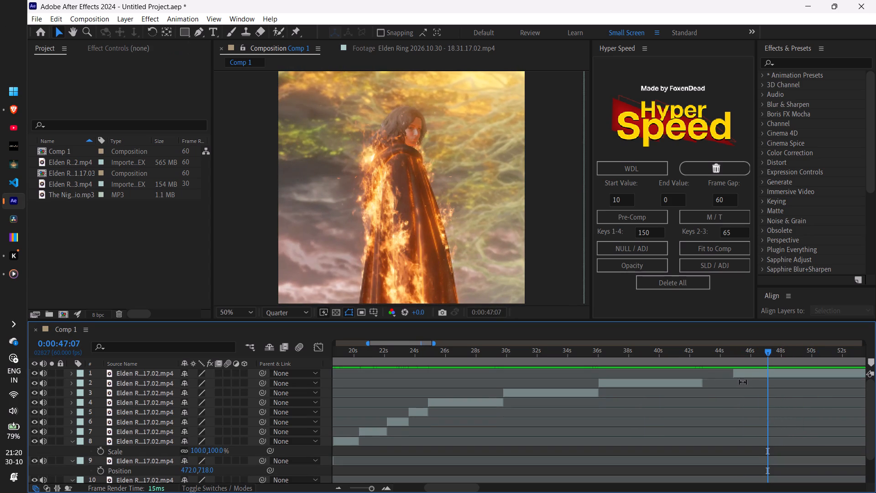
left_click_drag(766, 373, 735, 388)
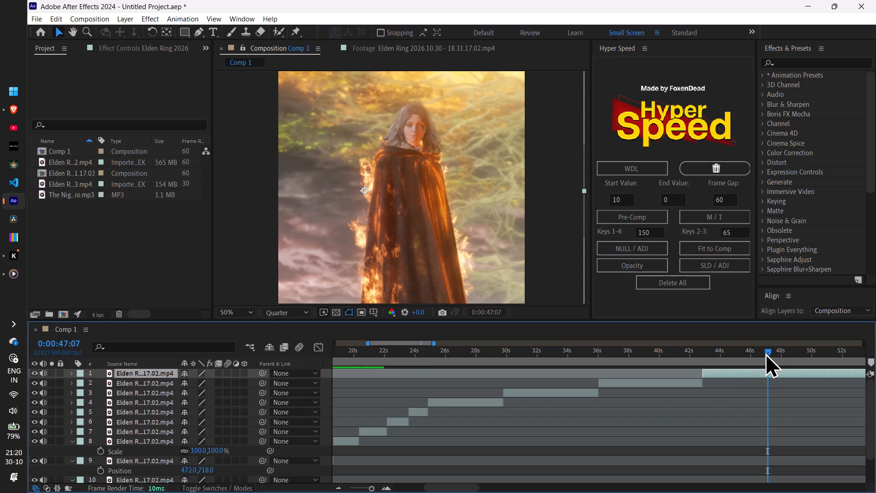
Split the layer 1 clip at 0:00:44:54, delete the segment before it, and move the remainder back to layer 2's end.
left_click_drag(767, 355, 733, 381)
left_click(735, 370)
key("ctrl+shift+d")
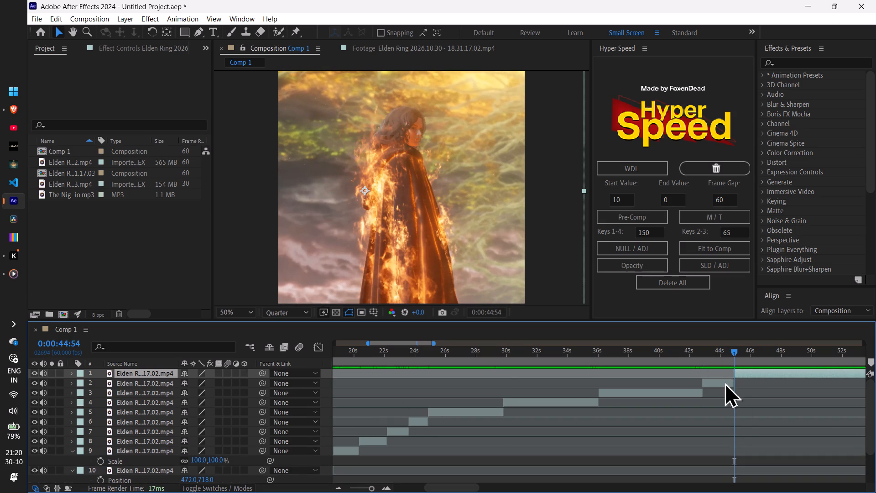
left_click(722, 383)
key("Delete")
left_click_drag(740, 377, 736, 379)
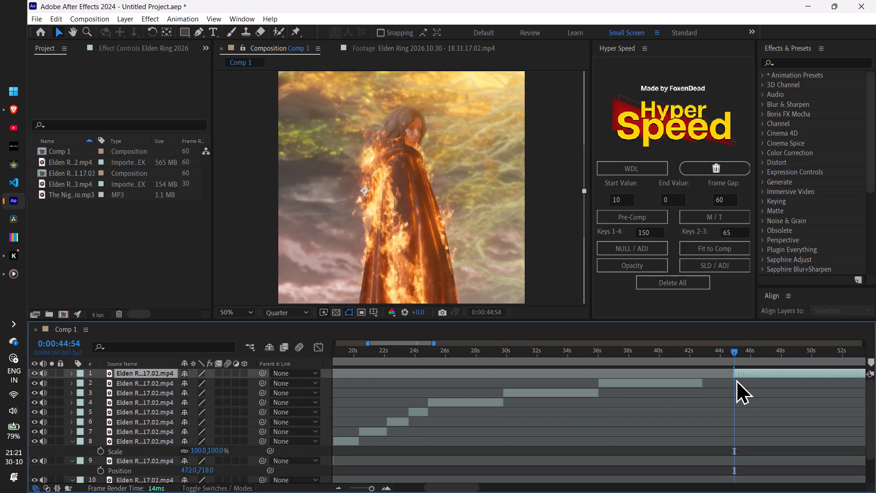
left_click_drag(736, 379, 709, 400)
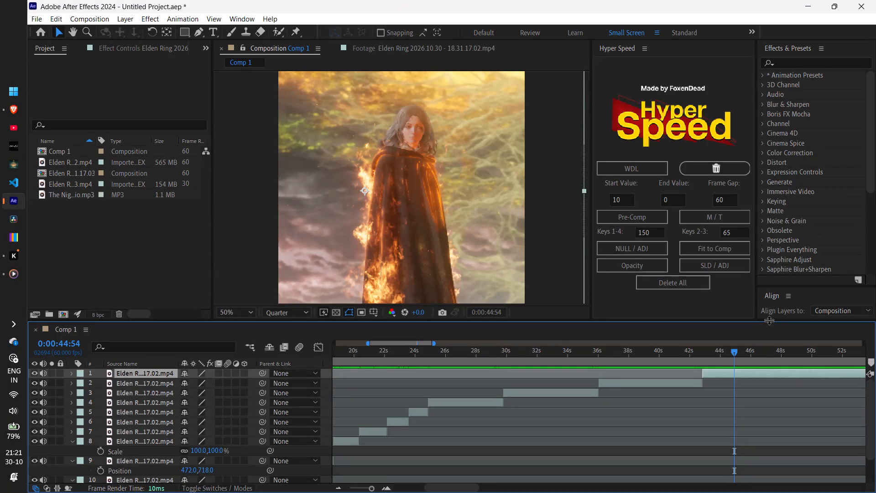
Split the layer 1 clip at 0:00:44:23, delete the segment before it, and move the remainder back to layer 2's end.
key("space")
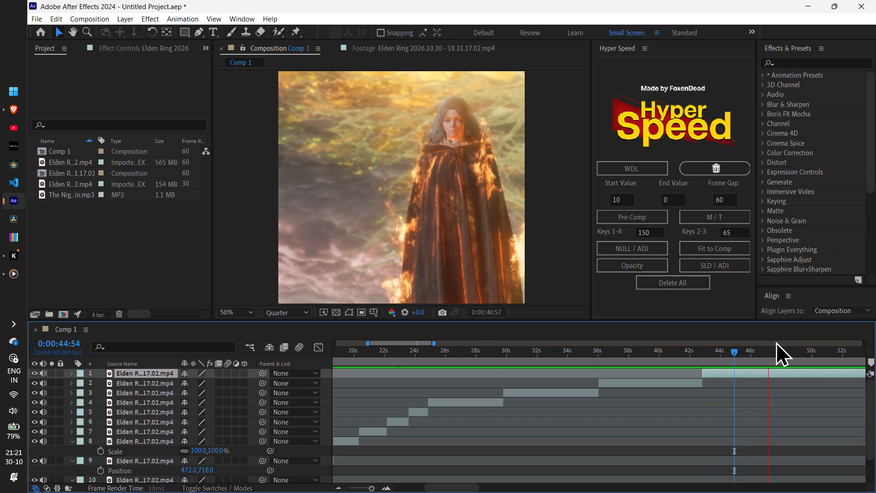
key("space")
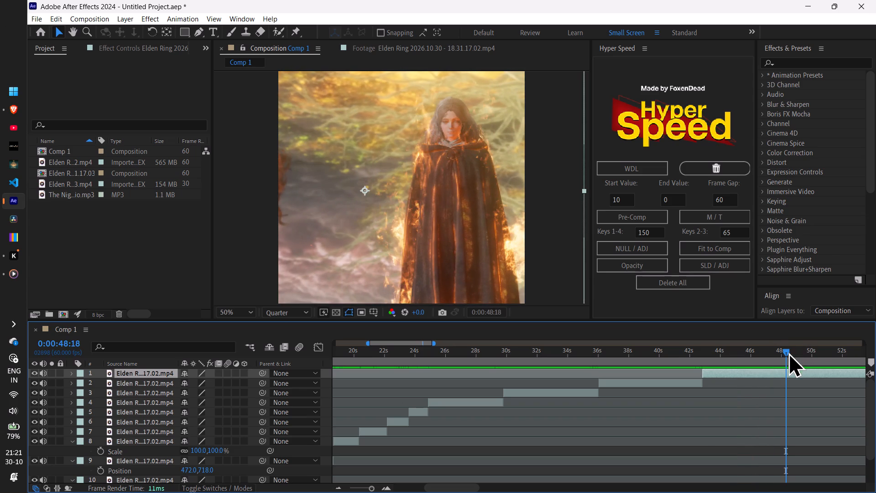
left_click_drag(788, 353, 747, 389)
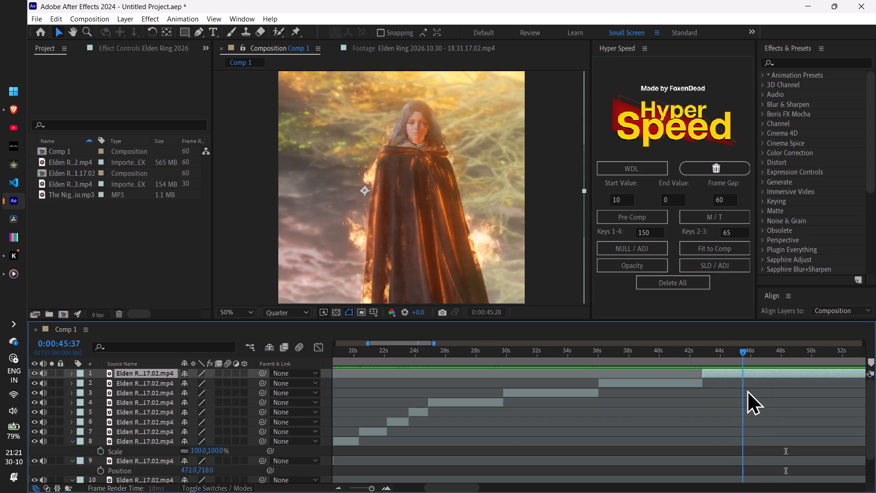
left_click_drag(747, 389, 728, 396)
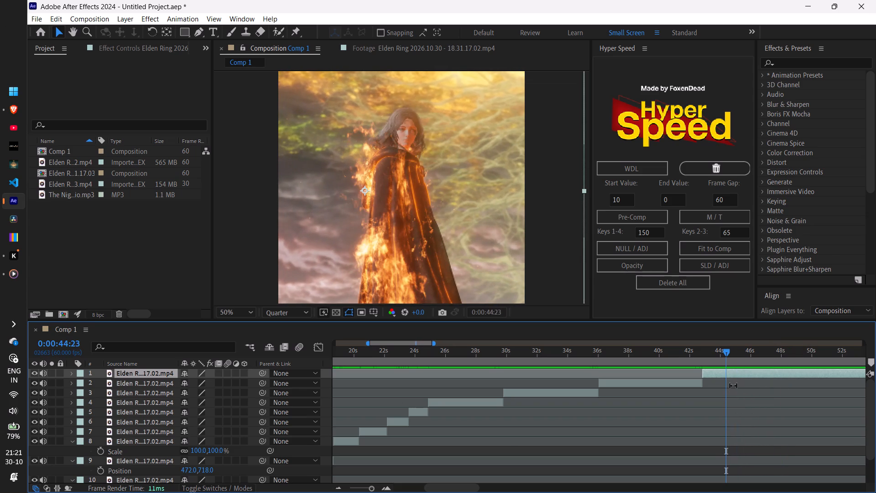
key("ctrl+shift+d")
left_click_drag(725, 351, 745, 372)
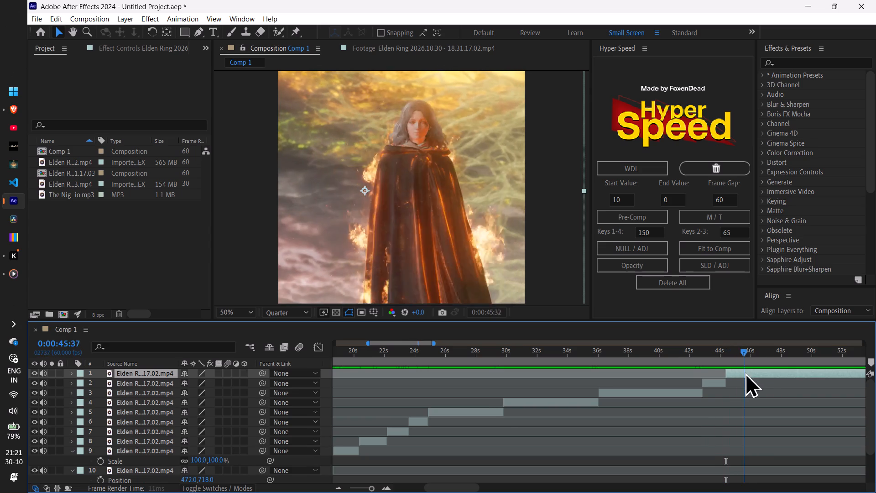
left_click_drag(745, 372, 778, 383)
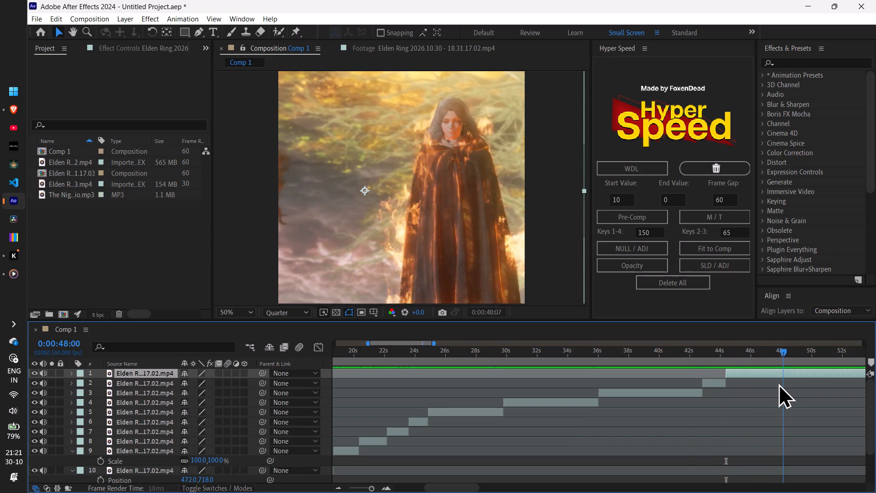
left_click_drag(778, 383, 735, 390)
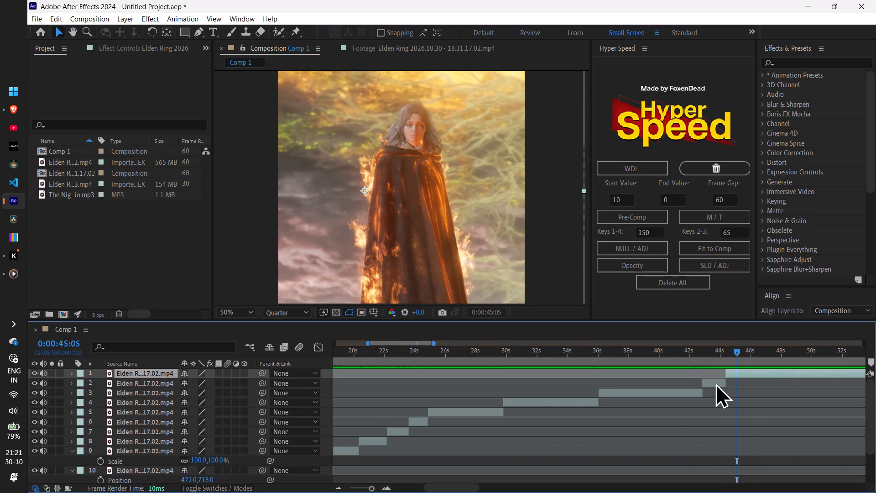
left_click(705, 381)
key("Delete")
left_click_drag(741, 372, 731, 383)
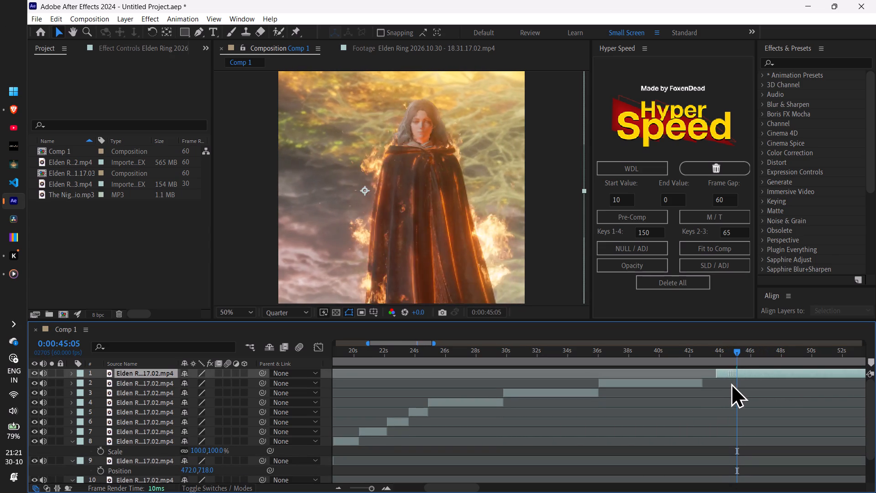
left_click_drag(731, 383, 726, 387)
Split the layer 1 clip at 0:00:45:26.
left_click_drag(739, 356, 717, 372)
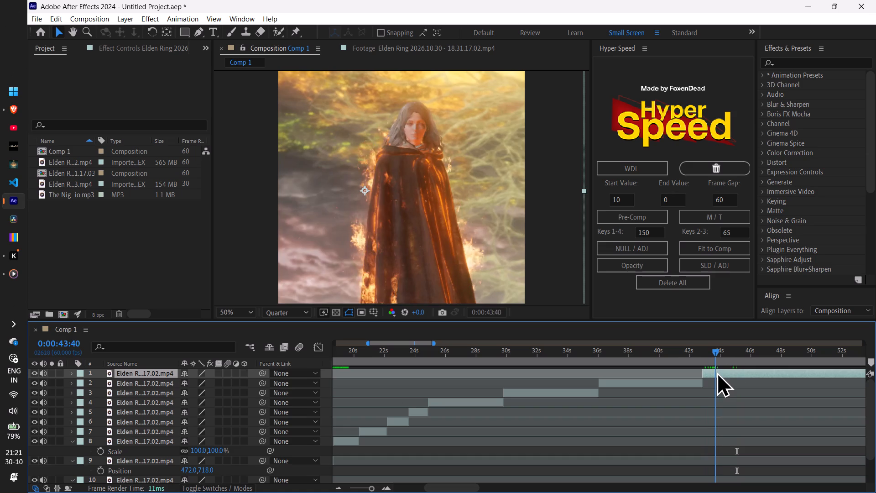
left_click_drag(717, 372, 736, 372)
left_click_drag(734, 361, 740, 370)
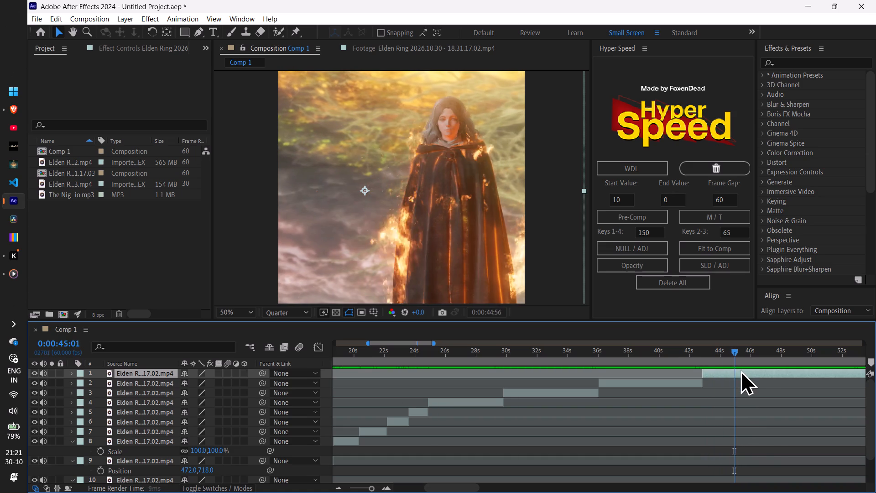
left_click_drag(740, 370, 742, 375)
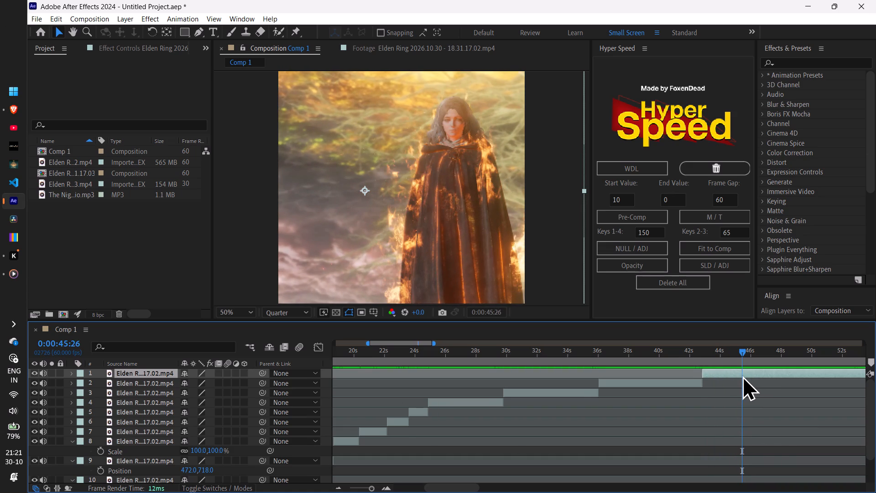
key("ctrl+shift+d")
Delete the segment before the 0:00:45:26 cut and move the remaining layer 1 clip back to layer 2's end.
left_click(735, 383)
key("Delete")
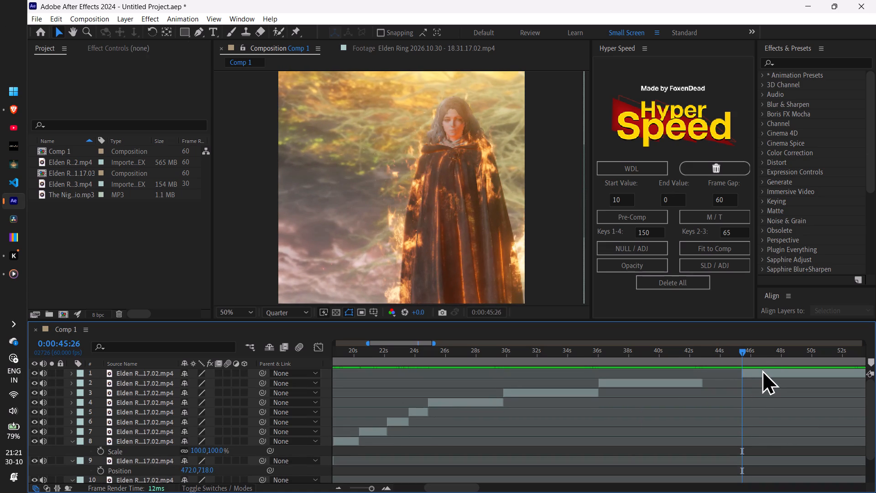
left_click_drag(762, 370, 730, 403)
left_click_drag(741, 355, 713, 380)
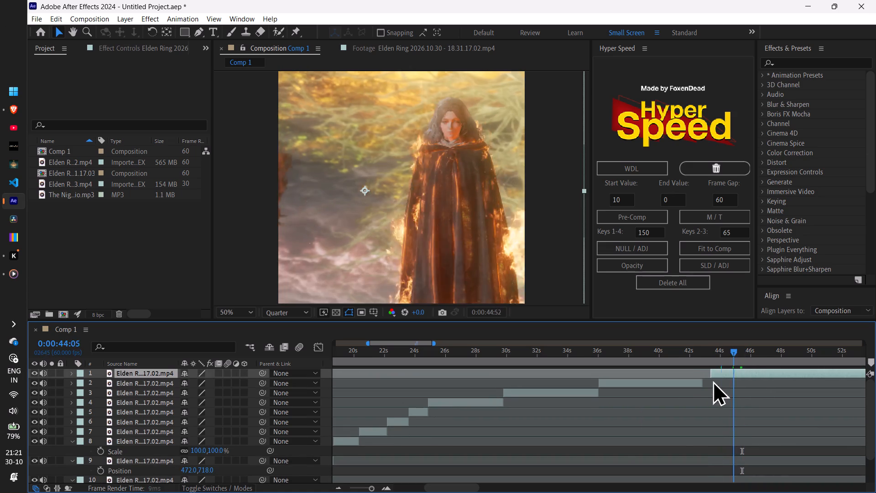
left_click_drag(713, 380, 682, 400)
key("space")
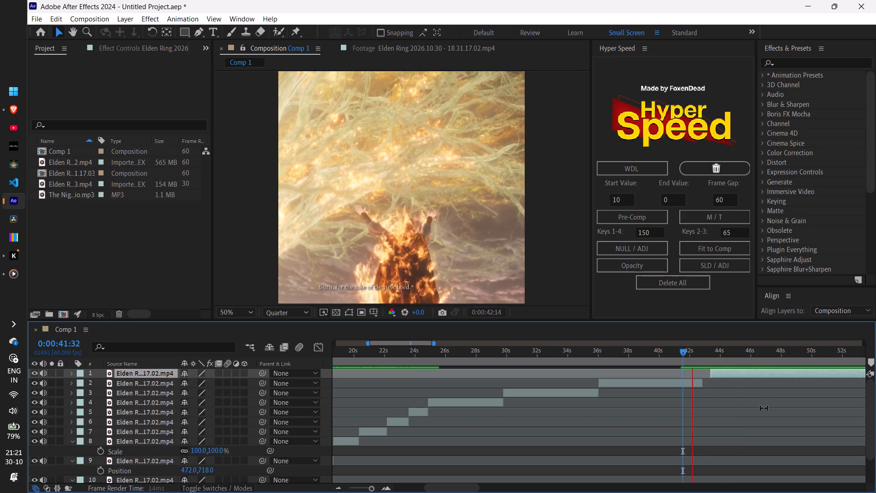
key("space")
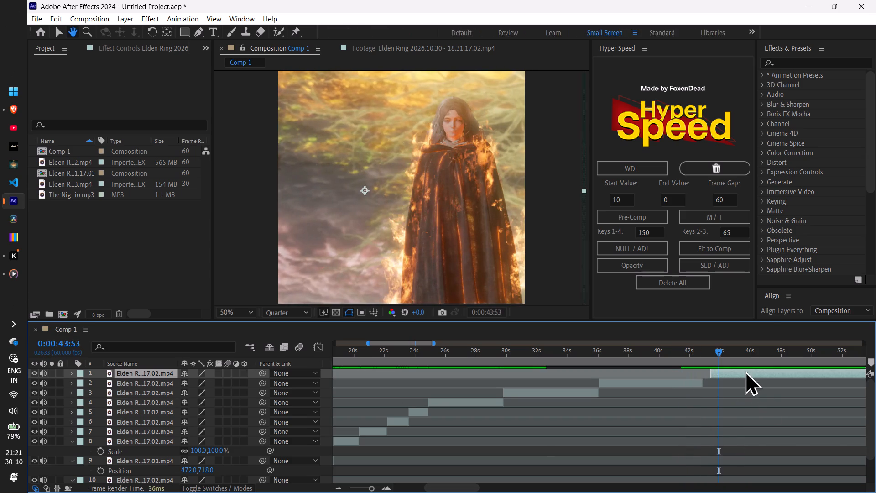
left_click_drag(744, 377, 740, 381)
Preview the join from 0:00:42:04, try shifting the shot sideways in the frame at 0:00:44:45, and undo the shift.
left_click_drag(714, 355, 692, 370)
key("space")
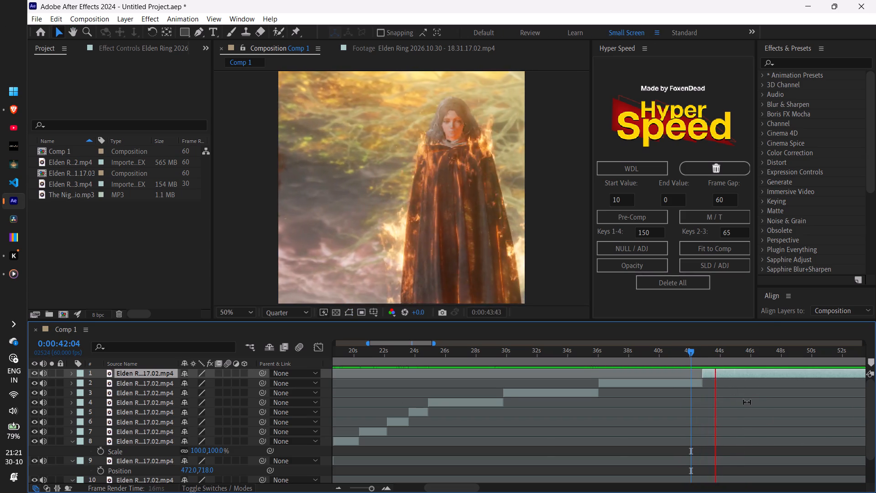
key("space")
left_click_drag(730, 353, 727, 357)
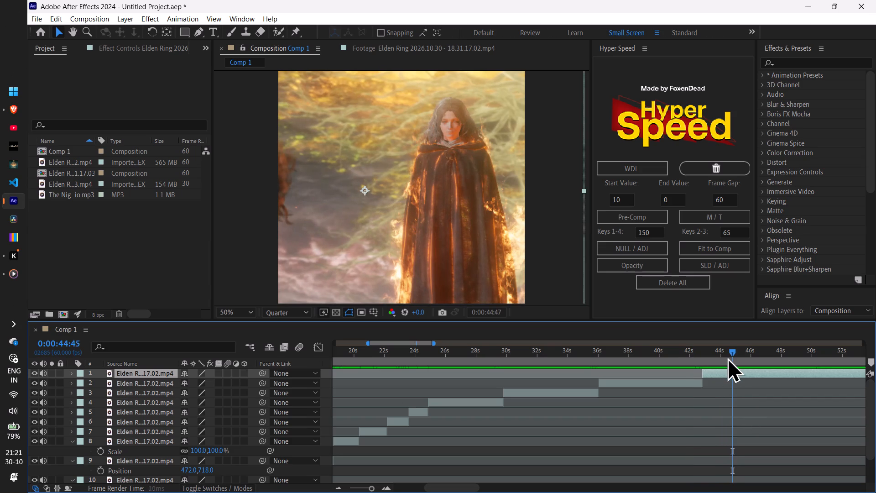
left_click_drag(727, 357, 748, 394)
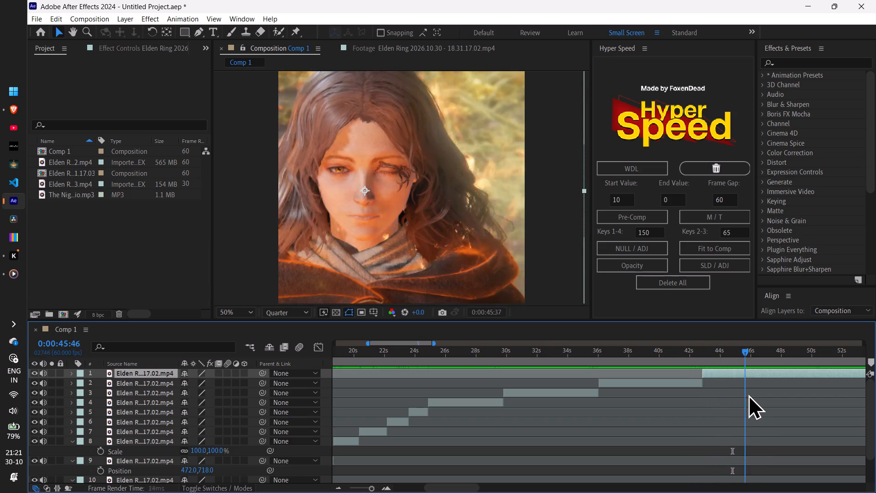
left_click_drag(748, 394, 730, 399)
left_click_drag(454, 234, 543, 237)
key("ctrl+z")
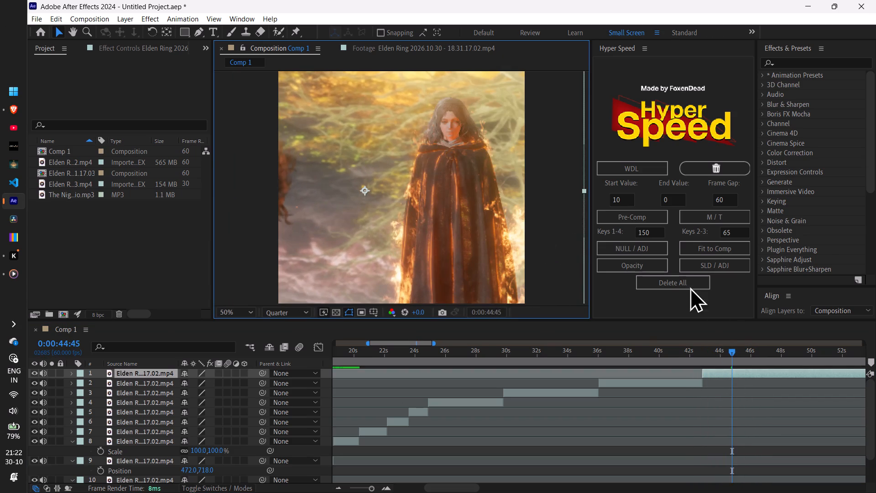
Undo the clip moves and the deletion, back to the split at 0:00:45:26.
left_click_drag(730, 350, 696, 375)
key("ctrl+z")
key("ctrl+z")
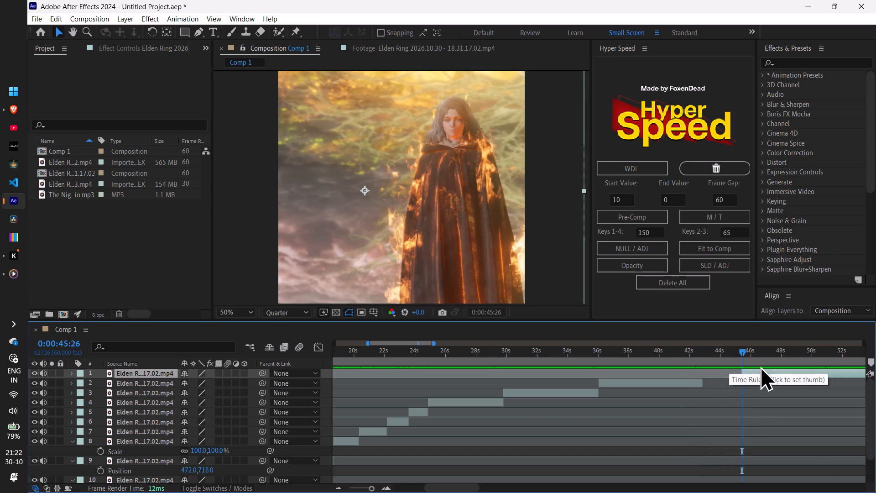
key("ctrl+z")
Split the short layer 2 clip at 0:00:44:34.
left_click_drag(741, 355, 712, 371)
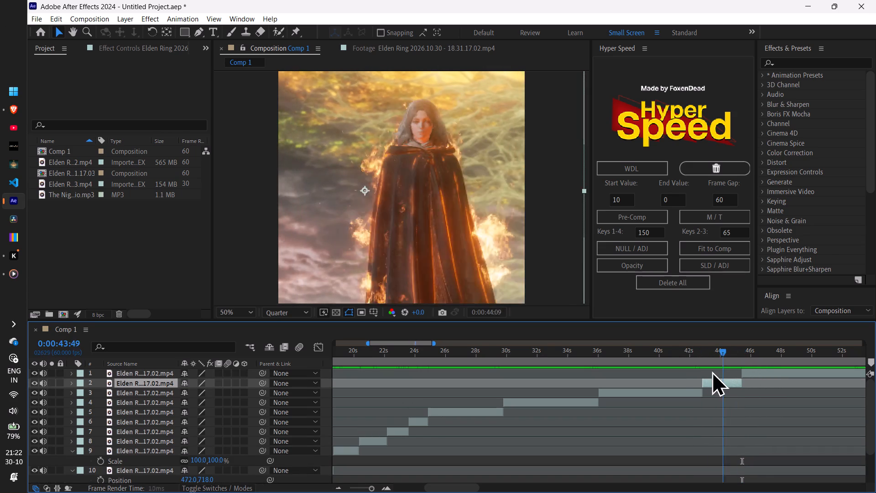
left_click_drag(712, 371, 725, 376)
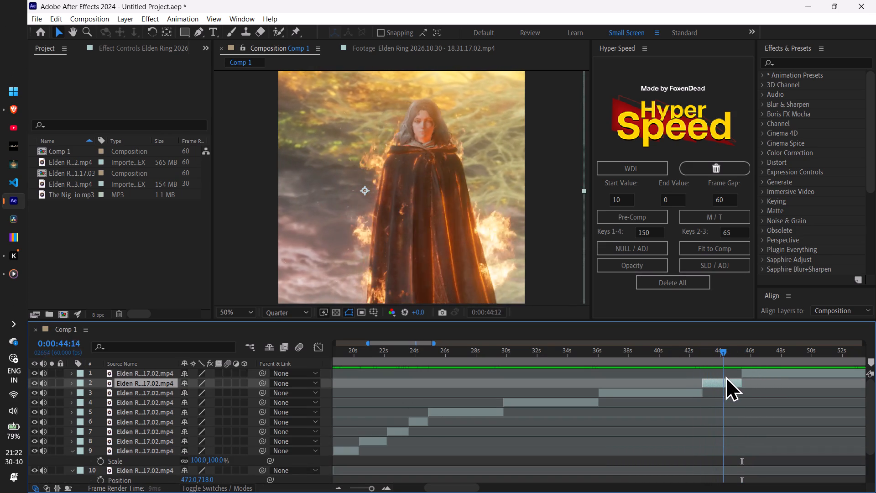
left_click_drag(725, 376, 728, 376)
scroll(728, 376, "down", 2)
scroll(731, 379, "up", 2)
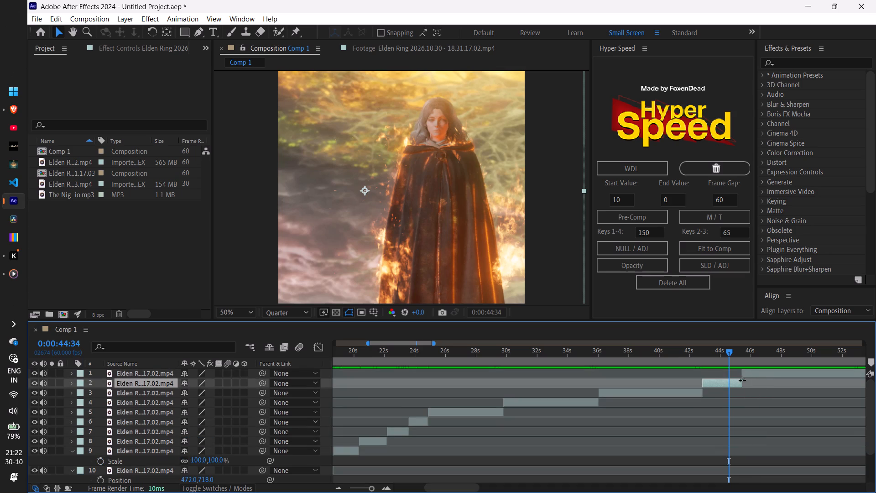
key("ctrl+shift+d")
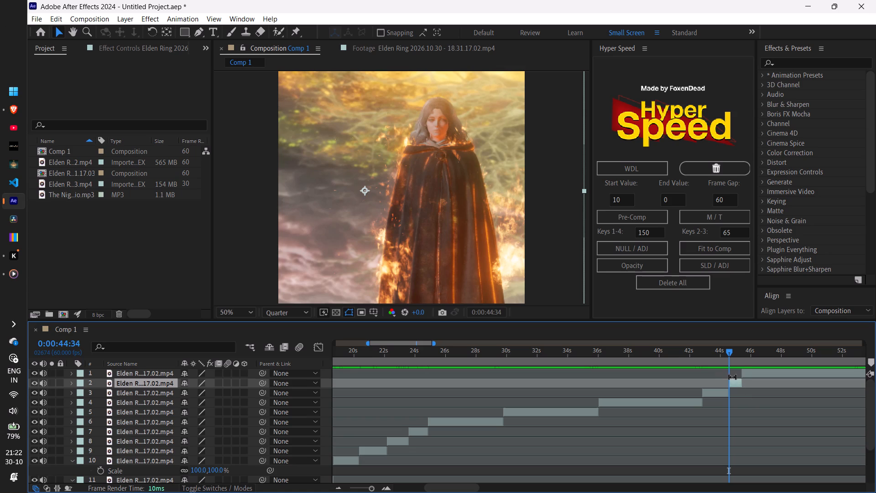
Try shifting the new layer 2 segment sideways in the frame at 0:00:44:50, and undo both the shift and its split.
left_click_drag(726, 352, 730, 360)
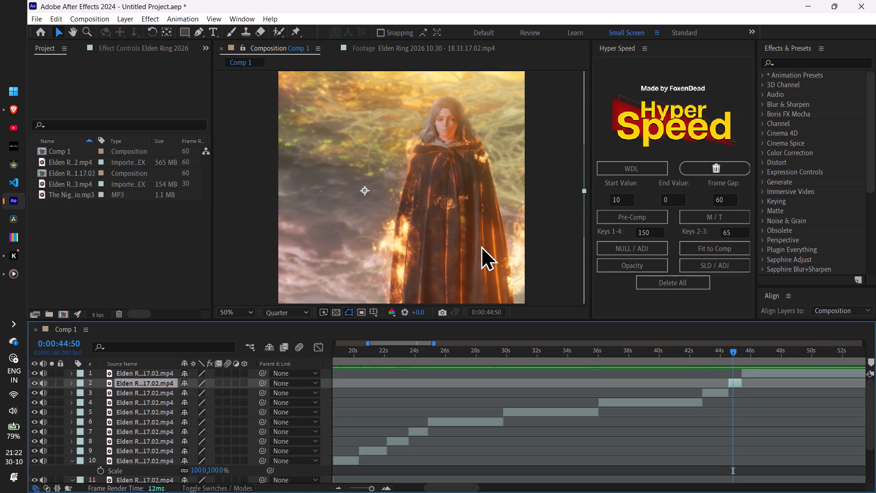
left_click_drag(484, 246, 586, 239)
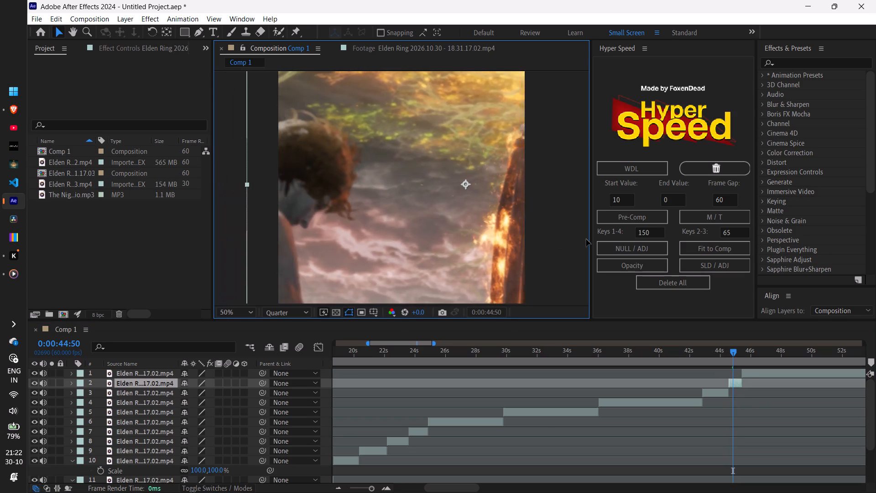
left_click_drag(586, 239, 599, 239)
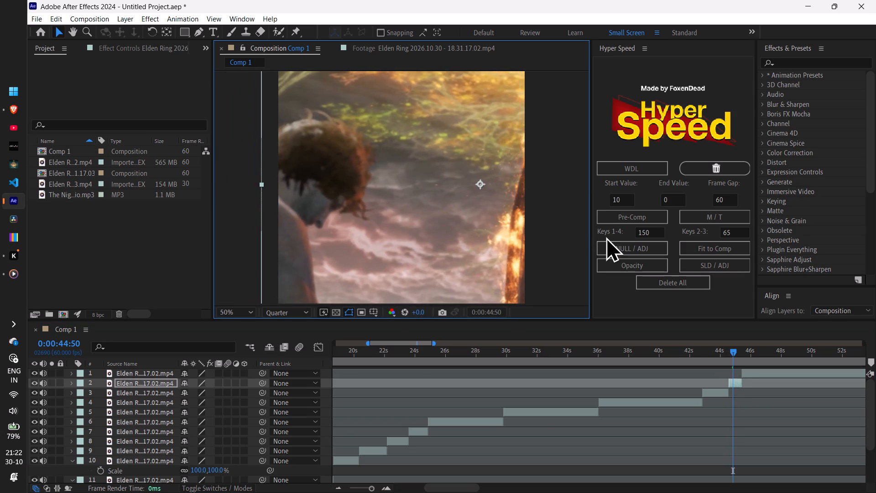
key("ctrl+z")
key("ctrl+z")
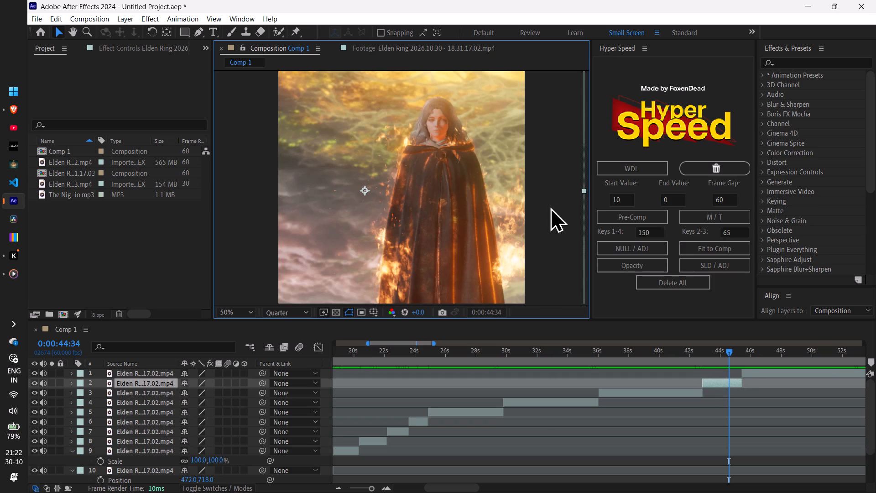
Split the layer 1 clip at 0:00:54:26 in the face close-up and check the footage just after the cut.
left_click_drag(726, 354, 770, 383)
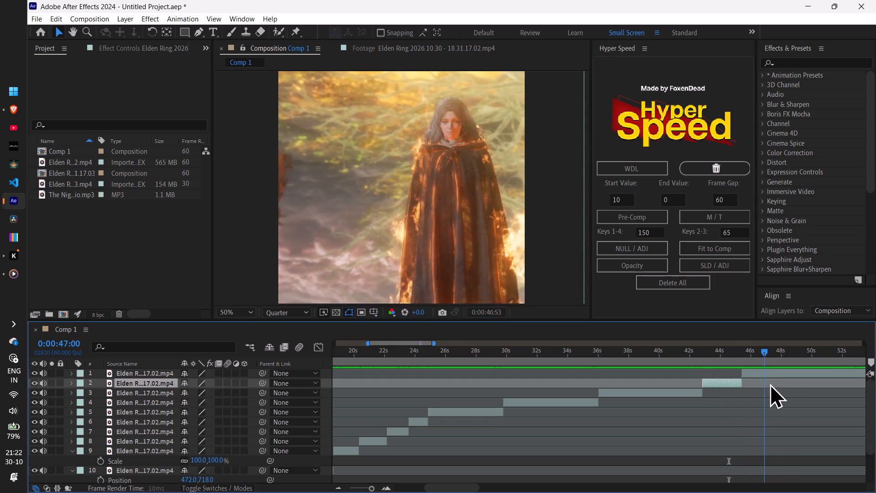
left_click_drag(770, 383, 783, 390)
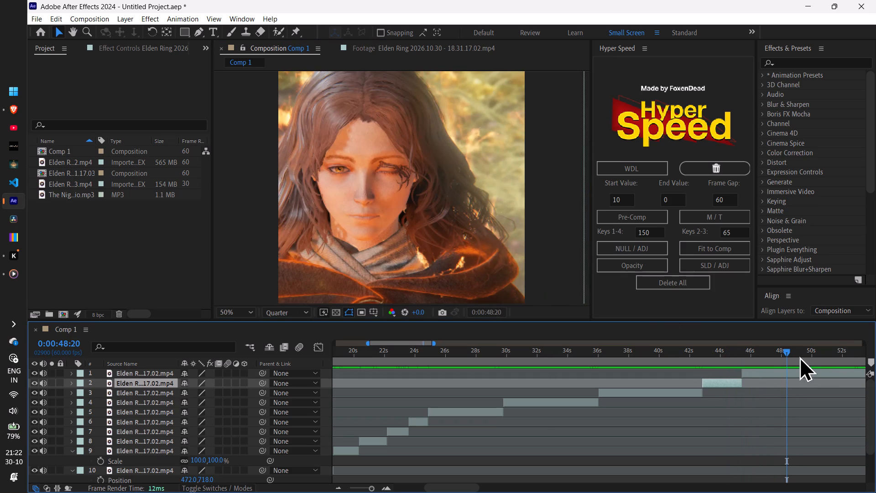
left_click_drag(786, 353, 805, 380)
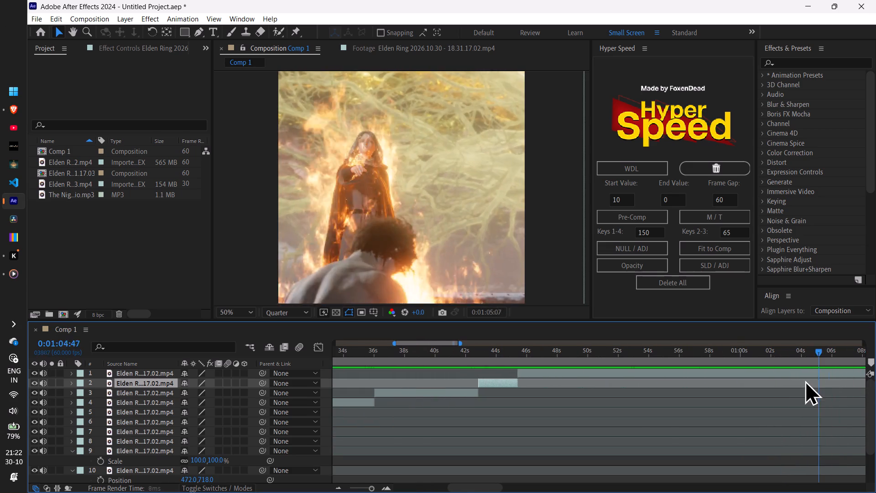
left_click_drag(805, 380, 710, 388)
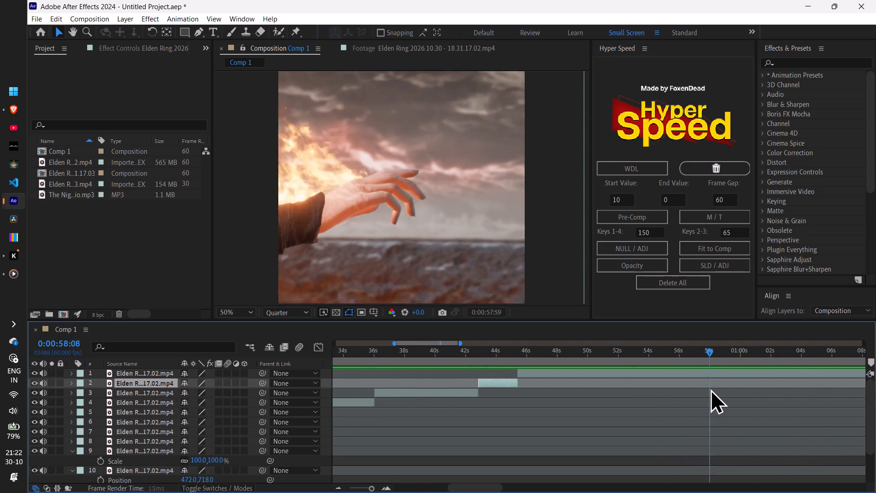
left_click_drag(710, 388, 642, 396)
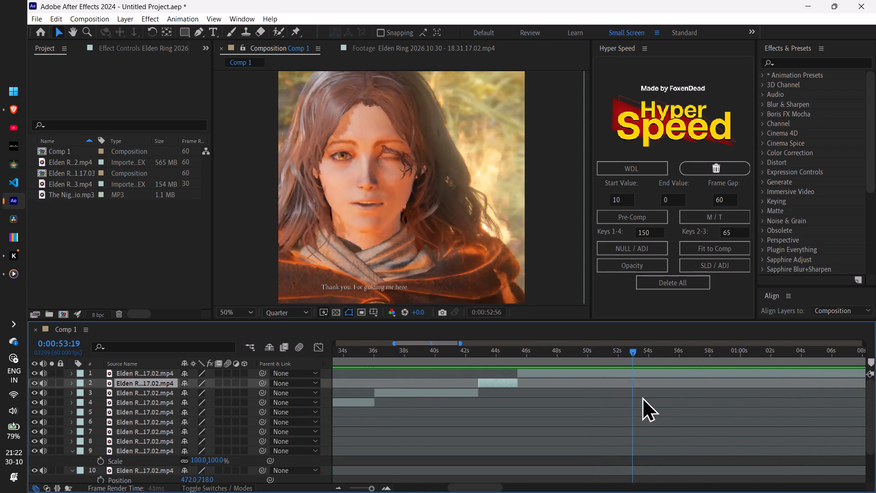
left_click_drag(642, 396, 655, 396)
left_click(657, 369)
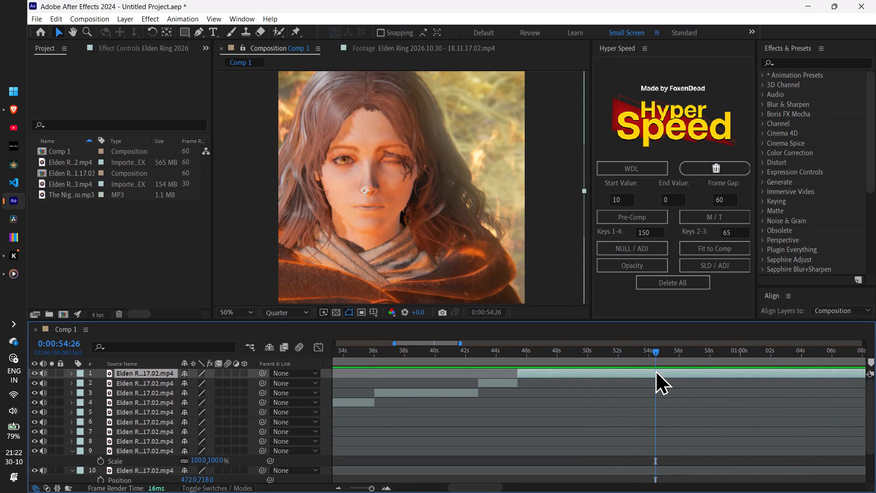
key("ctrl+shift+d")
left_click_drag(658, 355, 676, 366)
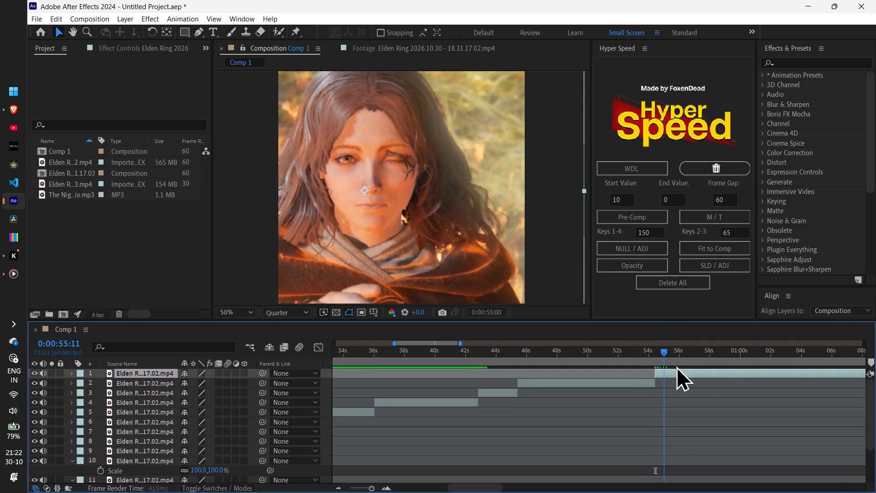
Split the layer 1 clip at 0:00:56:49 in the burning-hand shot and delete the short segment before the cut.
left_click_drag(676, 366, 765, 392)
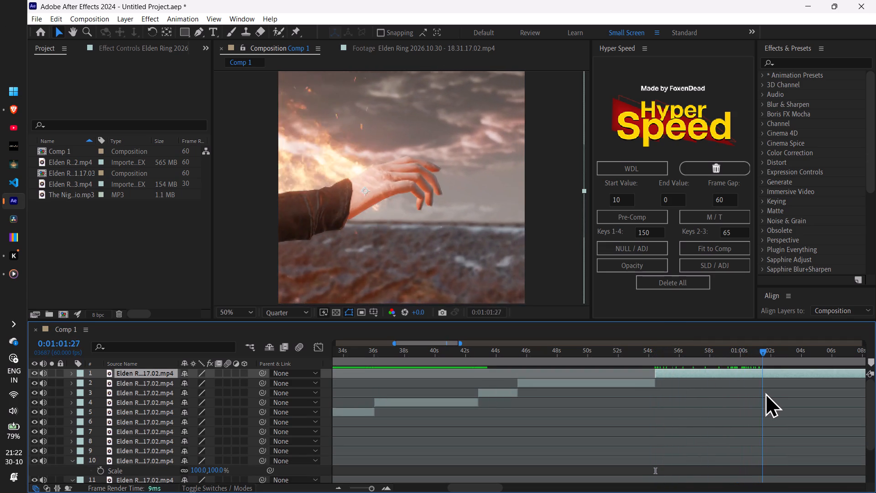
left_click_drag(765, 392, 706, 400)
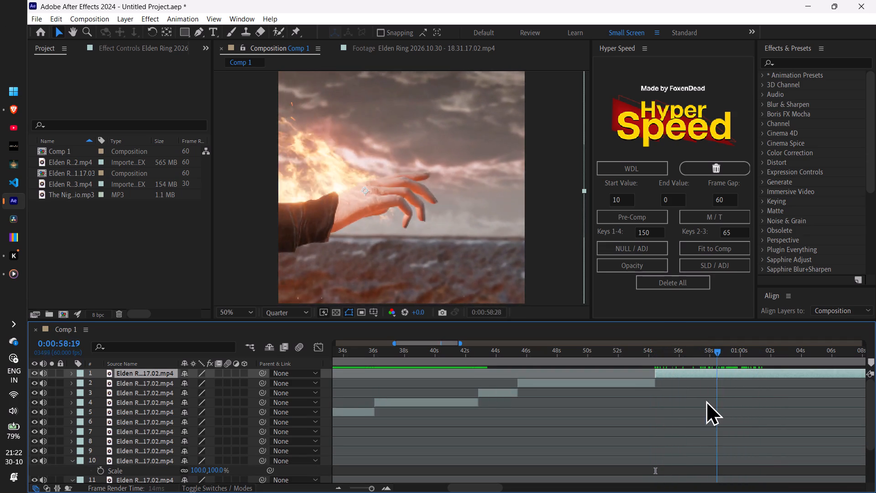
left_click_drag(706, 400, 694, 402)
key("ctrl+shift+d")
left_click(675, 384)
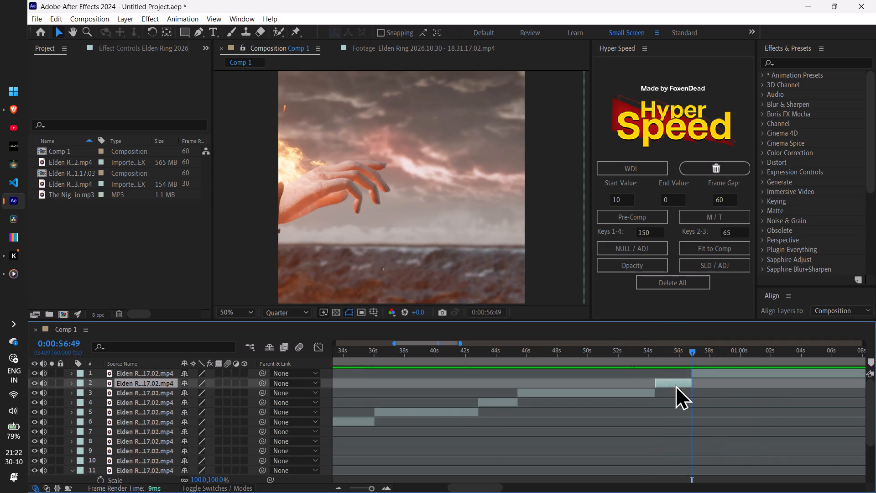
key("Delete")
Split the remaining layer 1 clip at 0:00:58:33, where the hand is outstretched, and delete the short segment before the cut.
left_click_drag(691, 355, 763, 395)
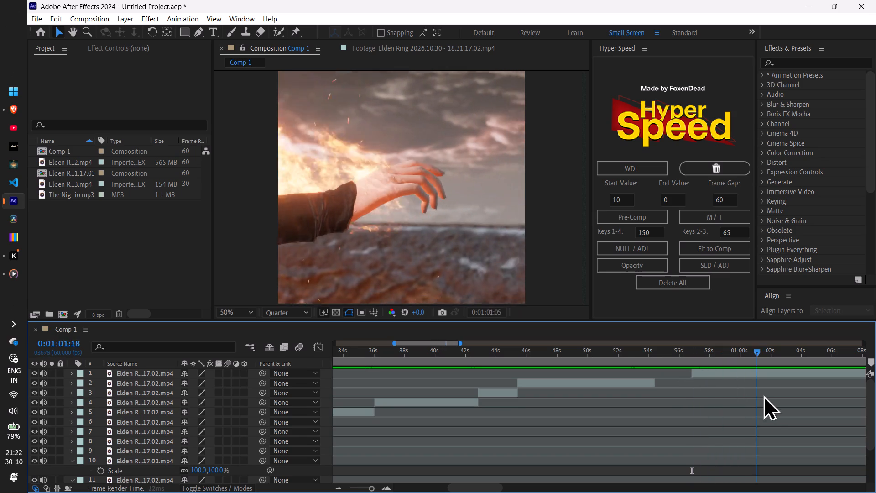
left_click_drag(763, 395, 757, 413)
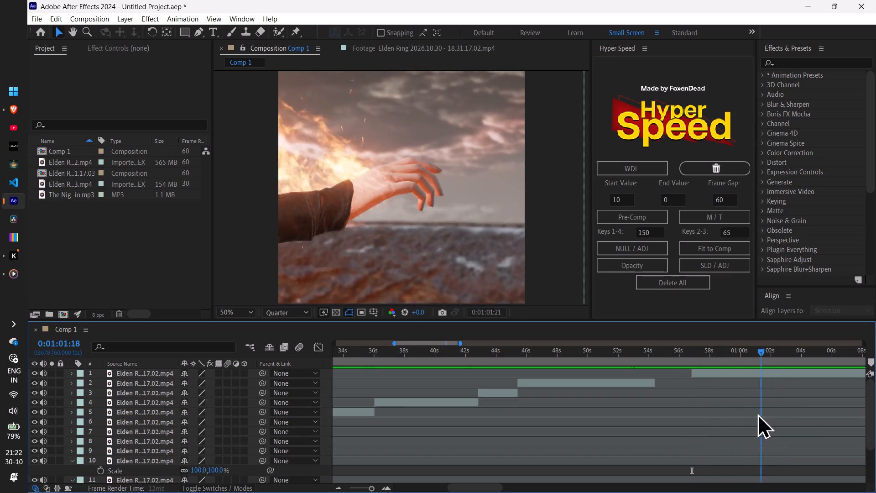
left_click_drag(757, 413, 717, 418)
key("ctrl+shift+d")
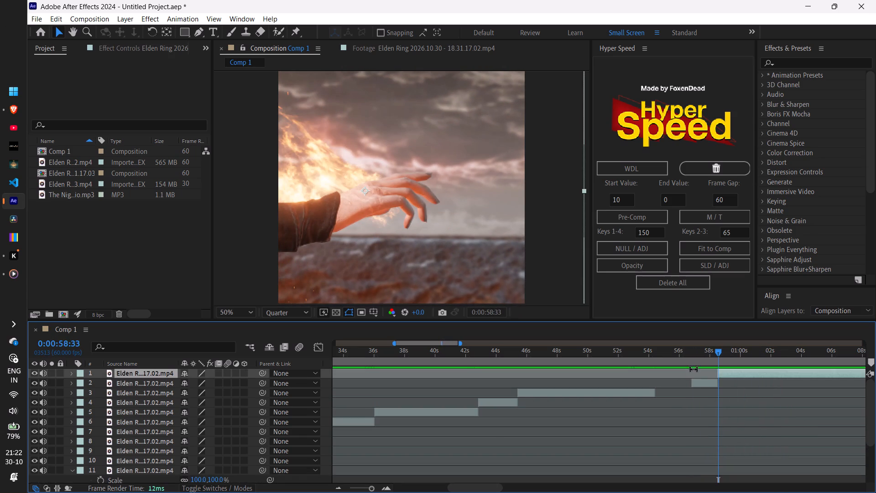
left_click(705, 390)
left_click(715, 387)
key("Delete")
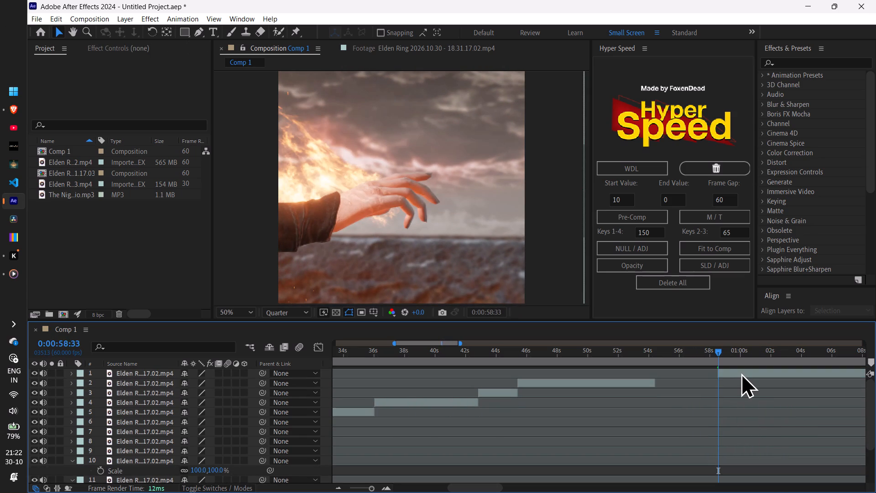
Move the layer 1 clip earlier to close the gap, starting it where the layer 2 clip ends.
left_click_drag(738, 372, 683, 396)
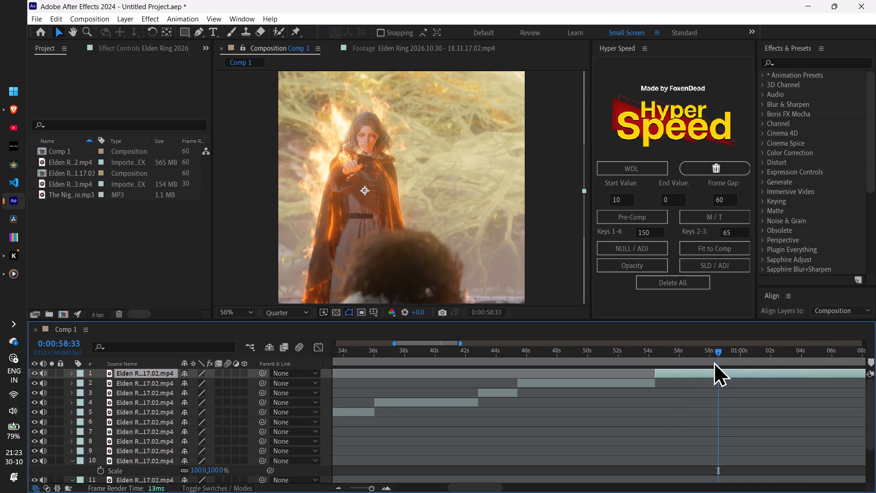
Review the moved layer 1 clip from the burning-hand shot through the burning-figure shot, up to 0:01:02:26, for the next cut point.
left_click_drag(715, 355, 673, 382)
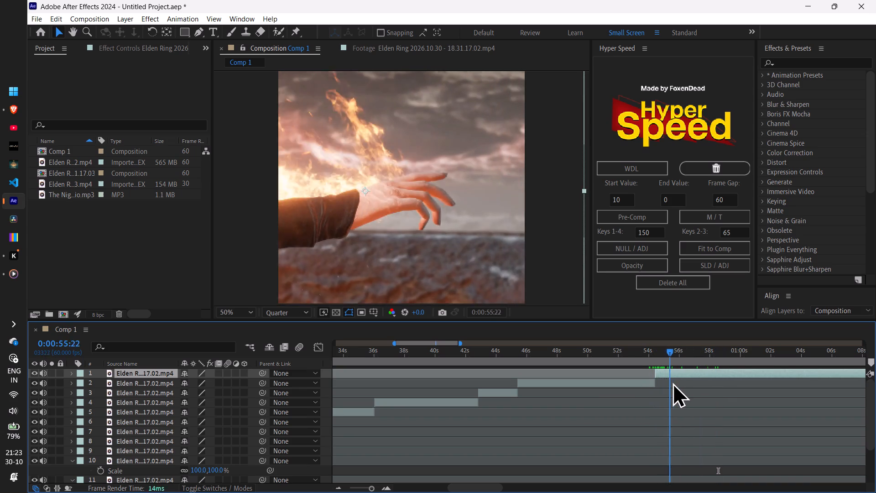
left_click_drag(673, 382, 734, 387)
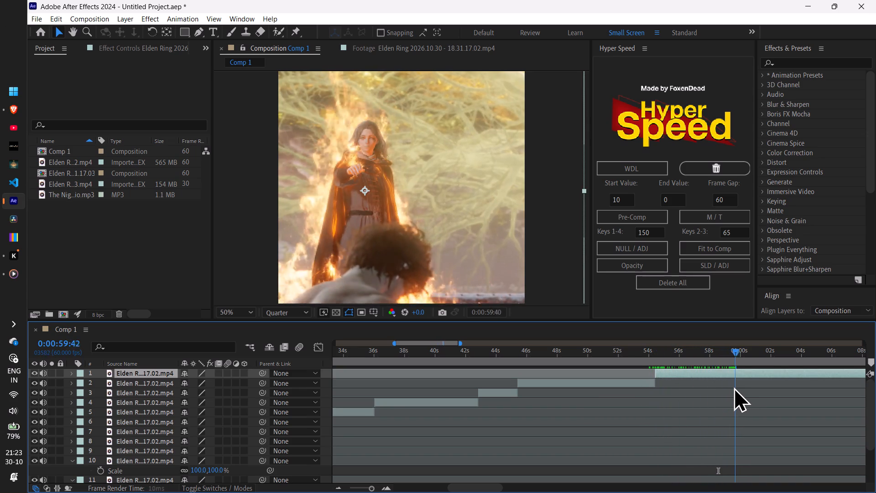
left_click_drag(734, 387, 775, 388)
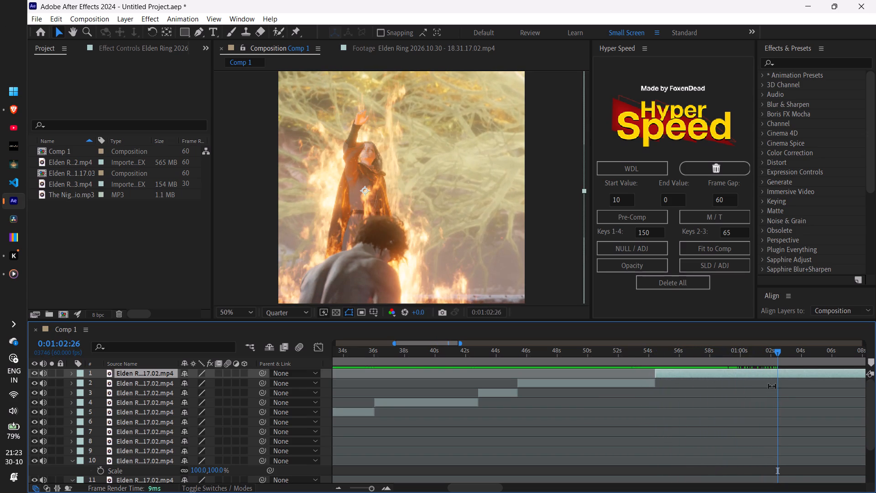